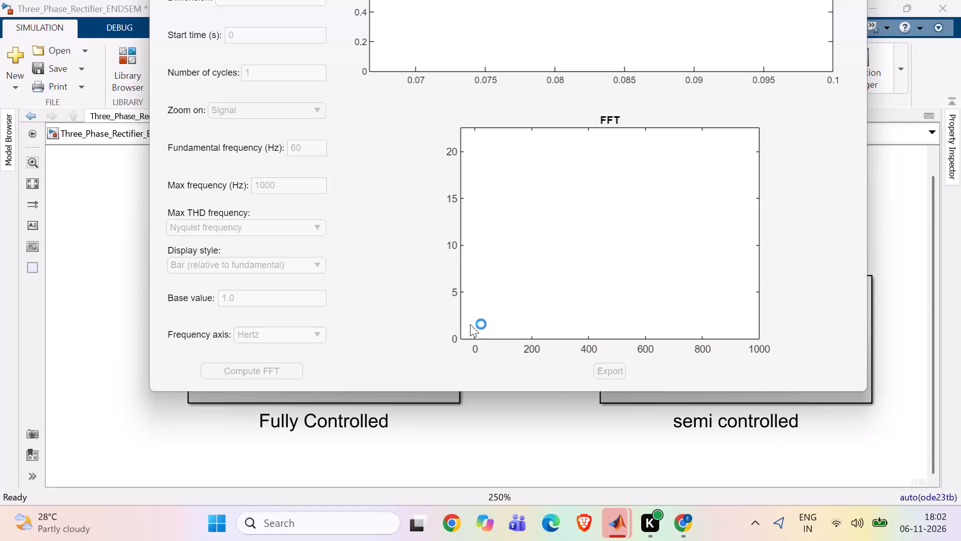
Refresh the FFT Analyzer's list of structure-with-time variables, check it for available signals, and close the analyzer.
drag(463, 393, 475, 464)
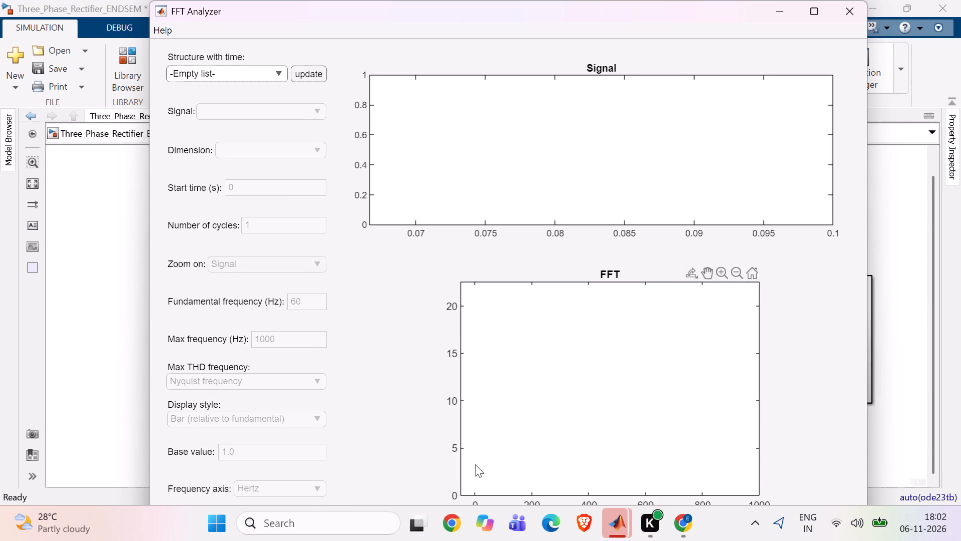
click(280, 75)
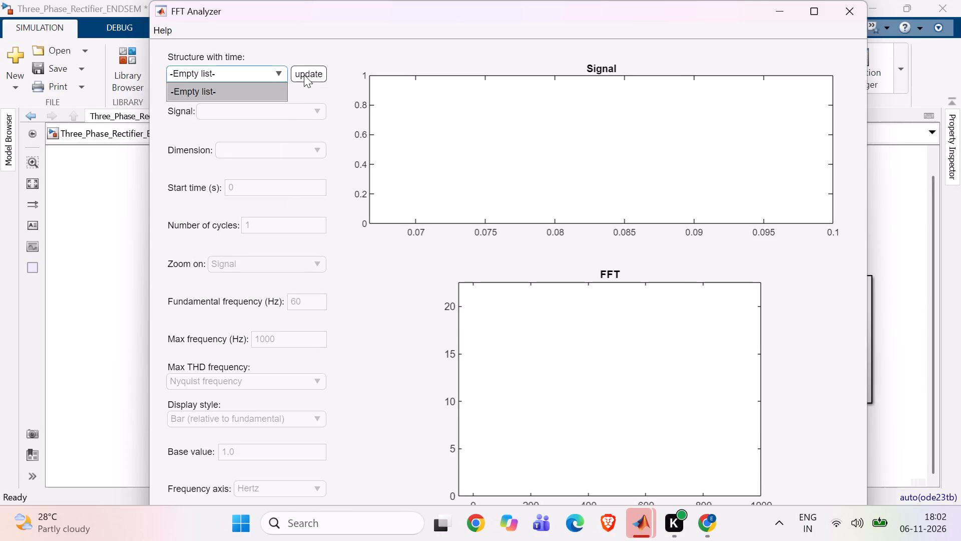
click(304, 75)
click(849, 8)
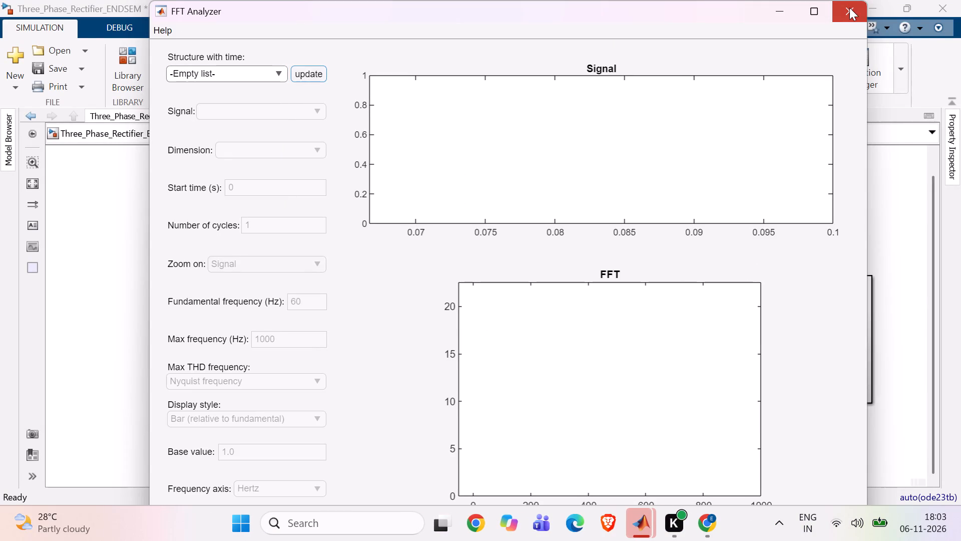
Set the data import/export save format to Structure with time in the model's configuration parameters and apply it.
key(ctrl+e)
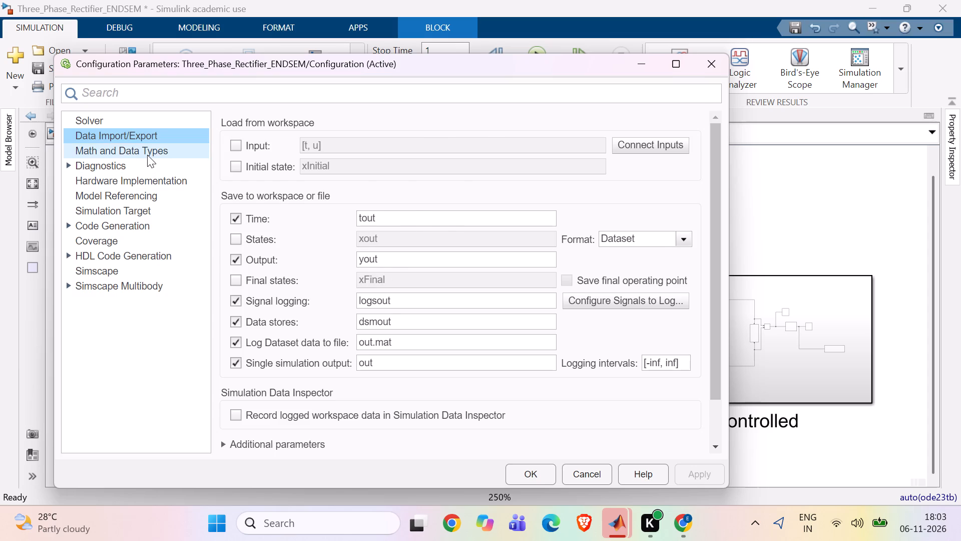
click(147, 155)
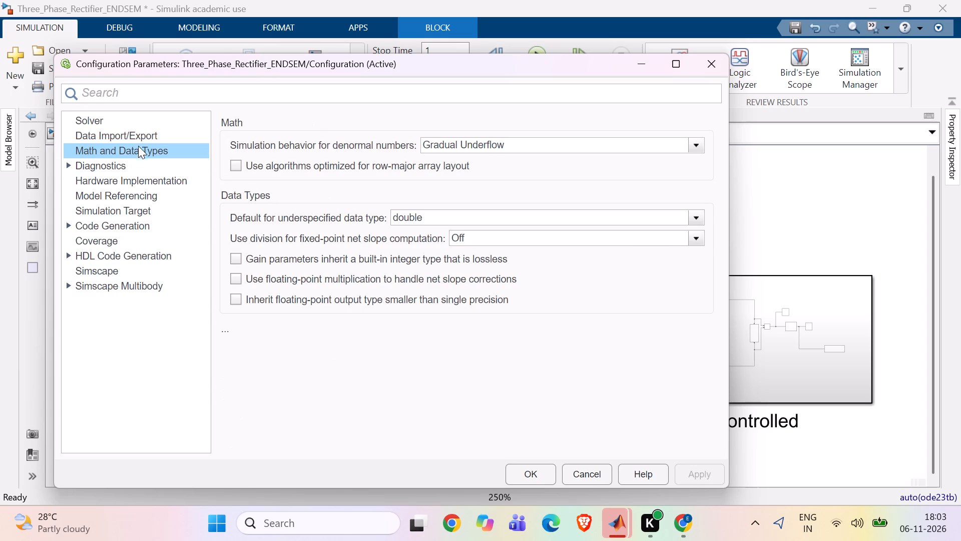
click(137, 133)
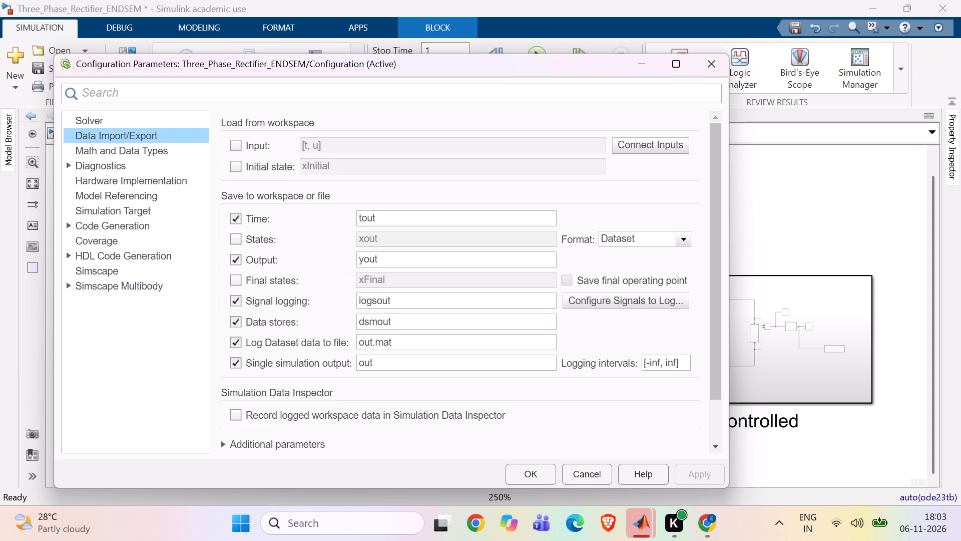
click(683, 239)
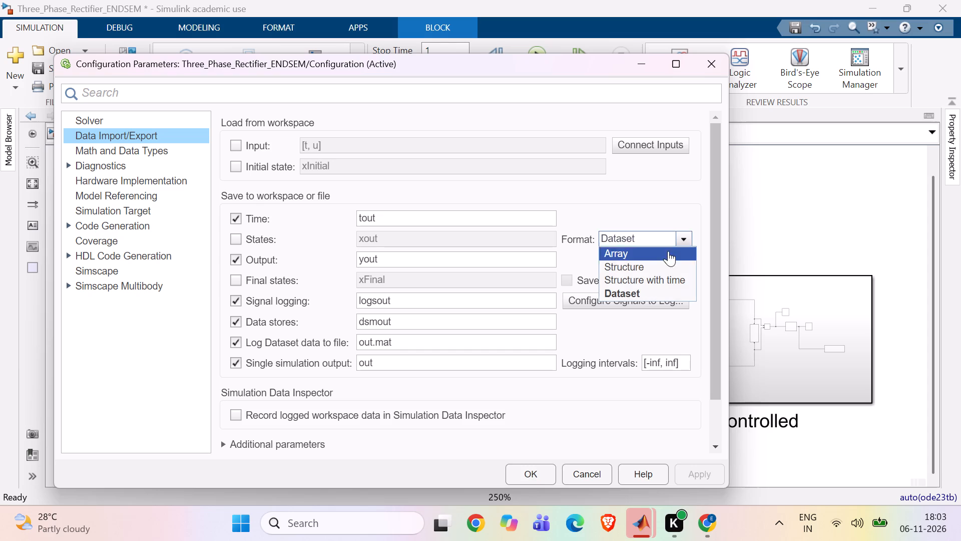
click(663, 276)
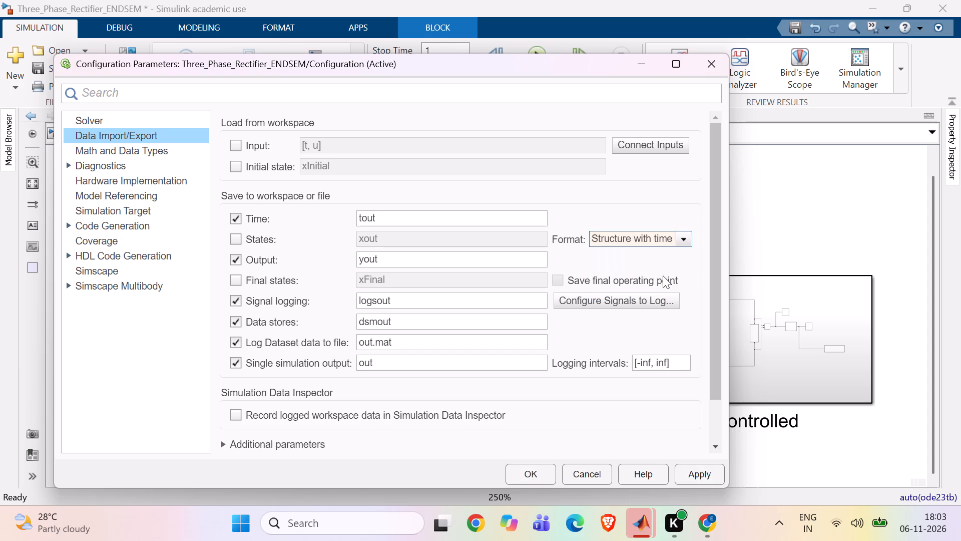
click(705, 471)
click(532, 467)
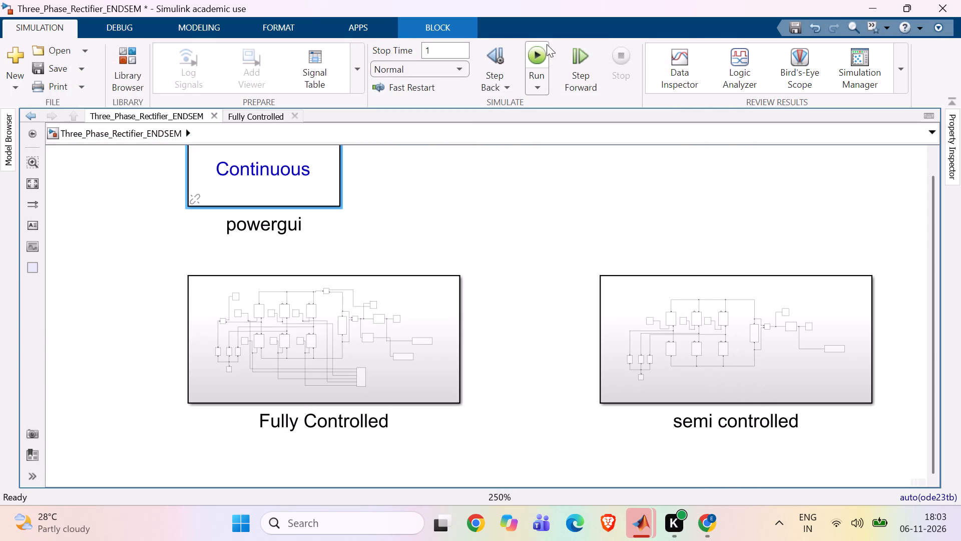
Run the simulation and check the powergui FFT Analyzer for available structure-with-time variables, closing the analyzer when done.
click(532, 55)
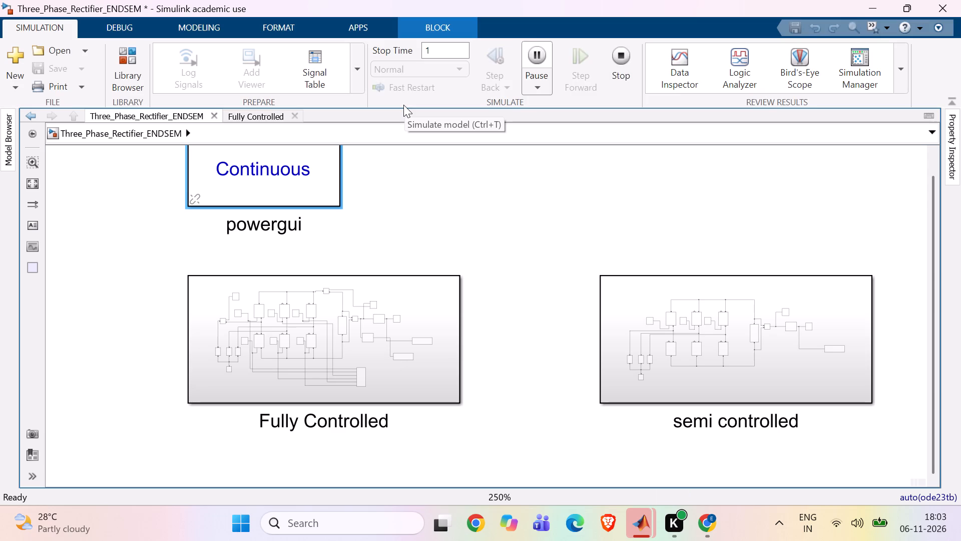
double_click(290, 173)
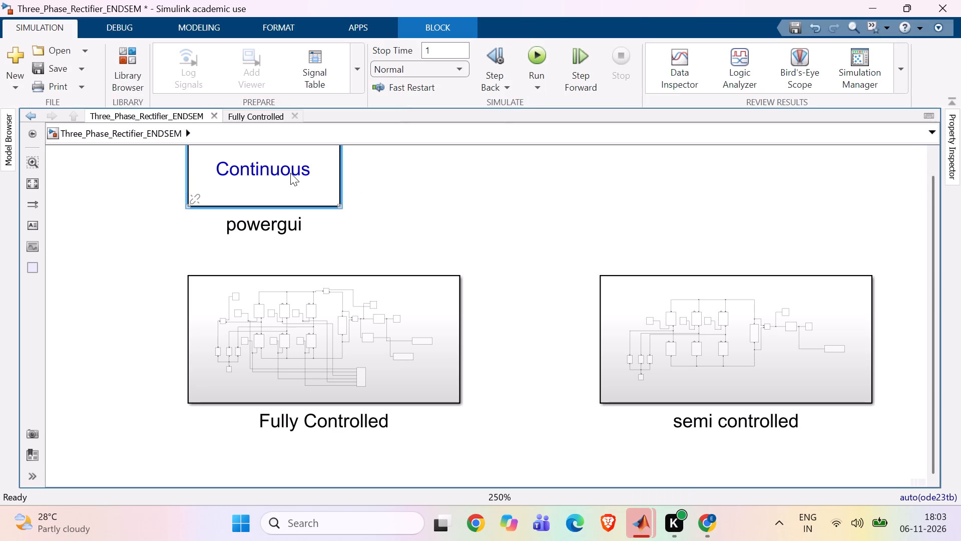
click(419, 64)
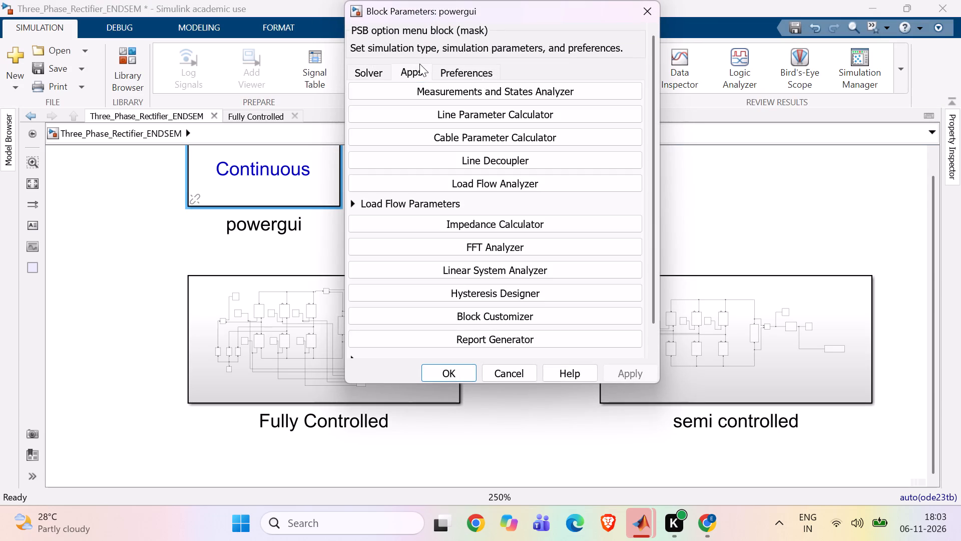
click(490, 242)
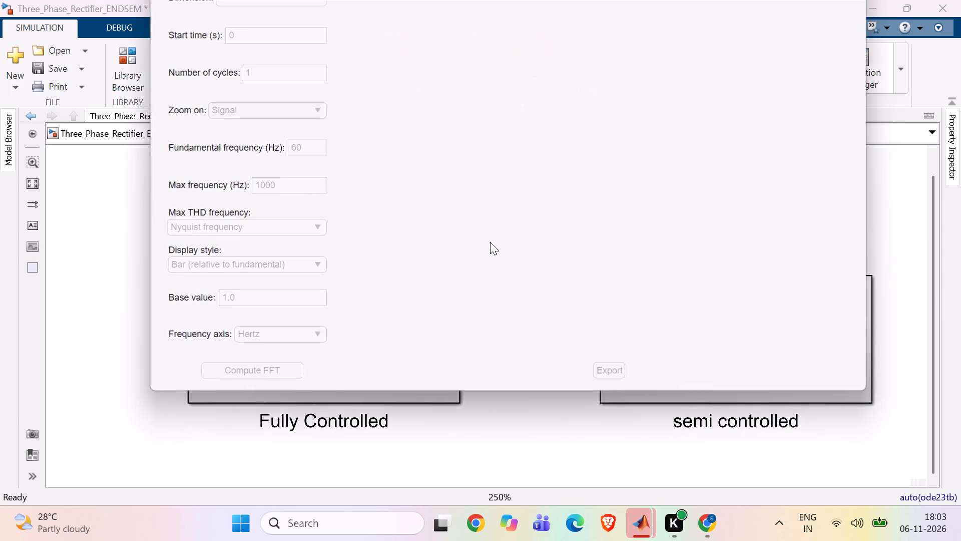
drag(479, 391, 485, 428)
click(274, 74)
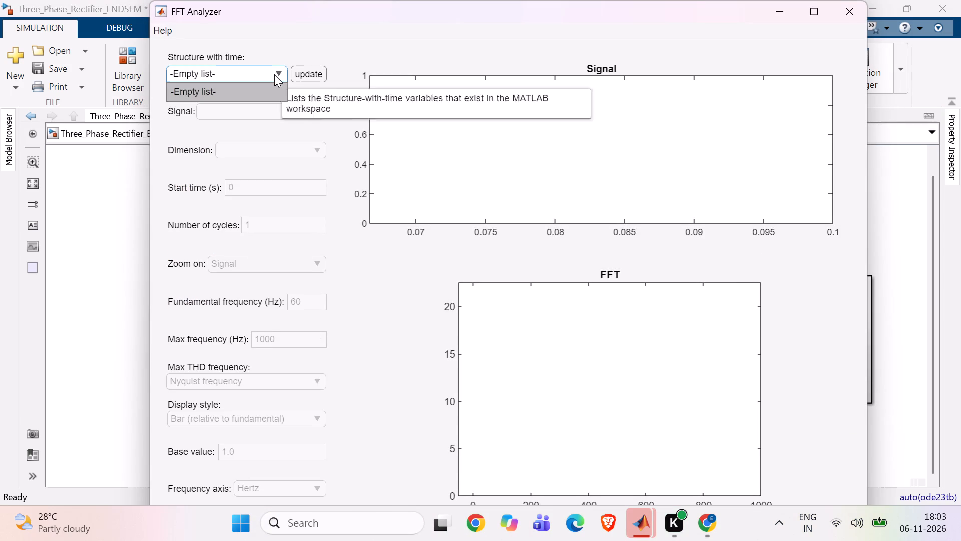
click(837, 8)
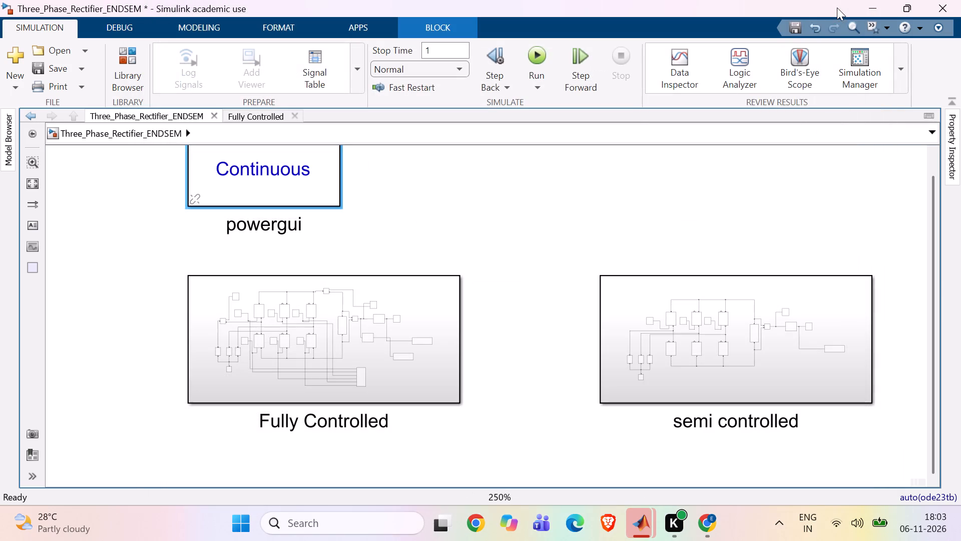
In the model's data import/export settings, set the format to Dataset and disable single simulation output, signal logging and logging Dataset data to file.
key(ctrl+e)
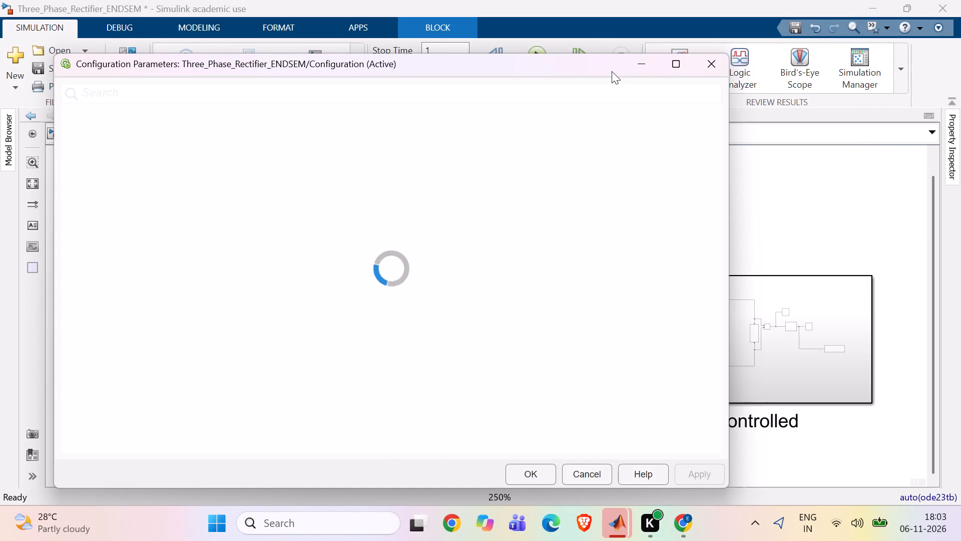
click(128, 135)
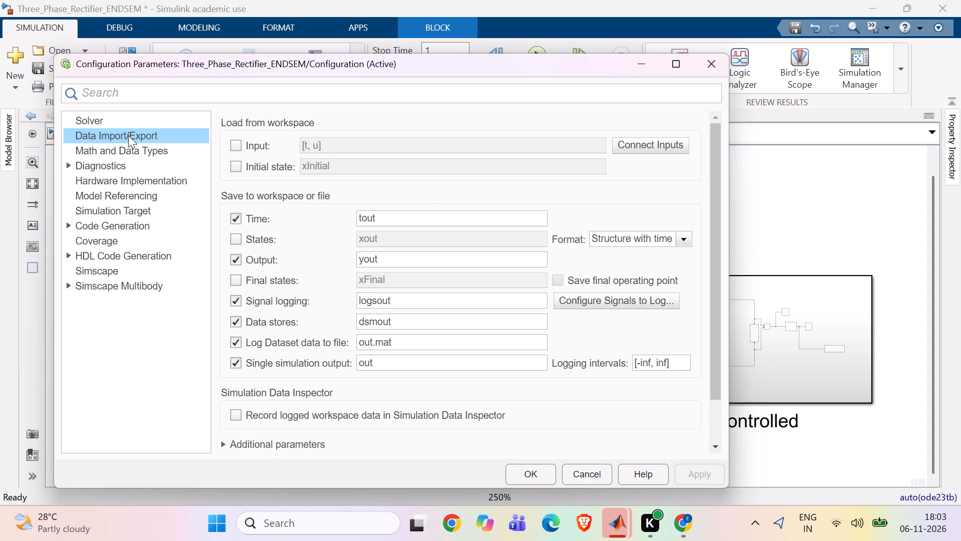
click(680, 242)
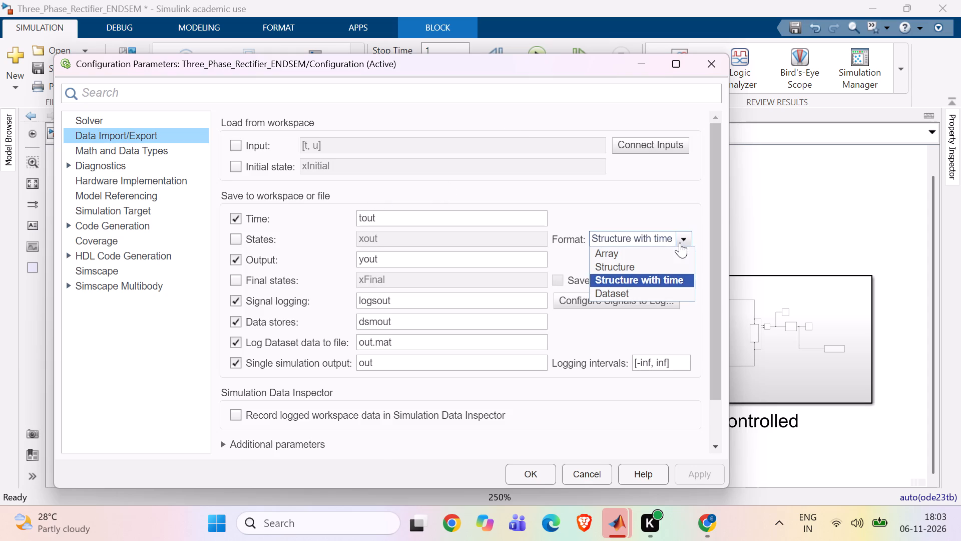
click(636, 291)
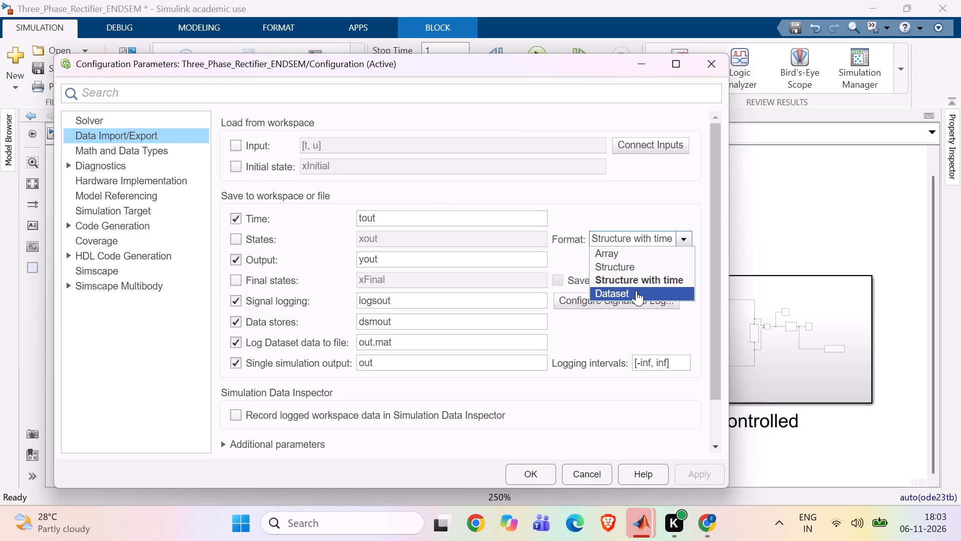
click(232, 361)
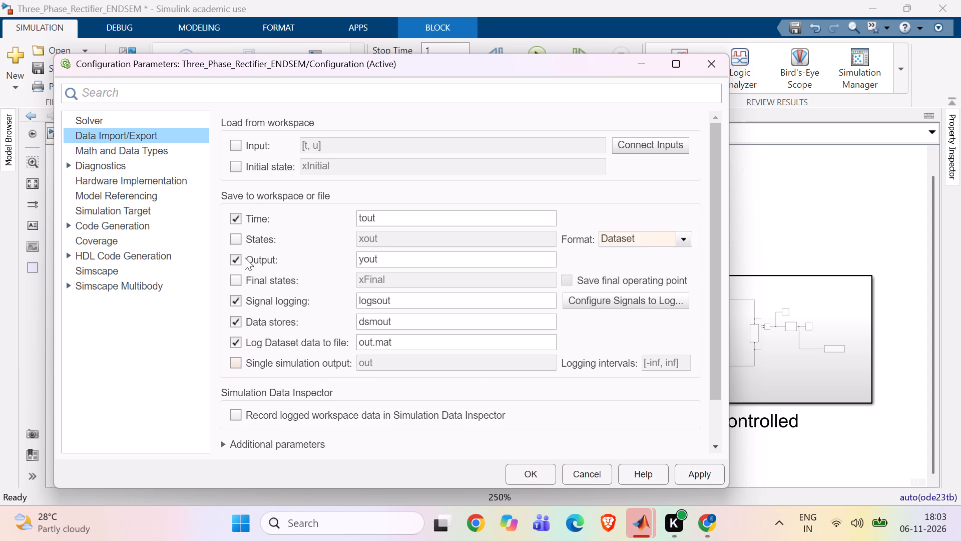
click(237, 306)
click(234, 338)
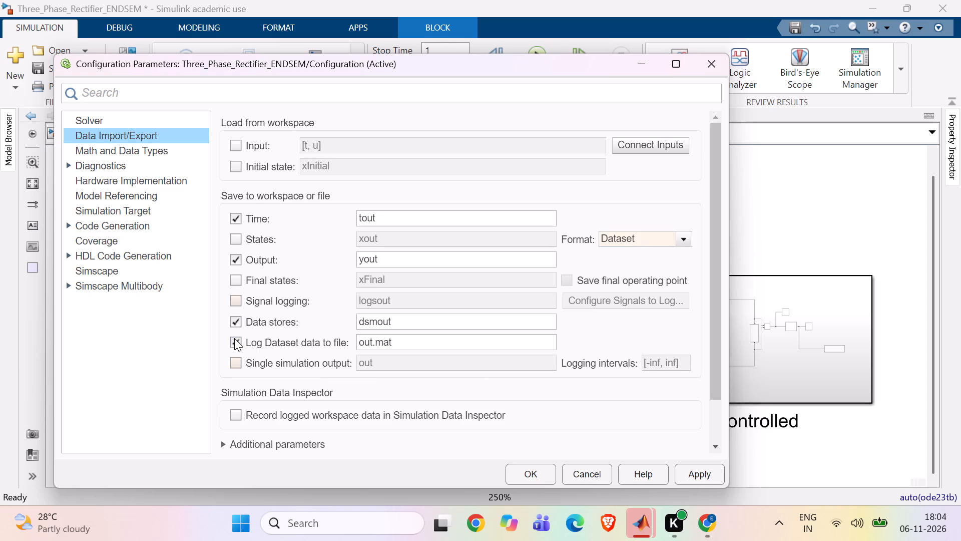
click(680, 471)
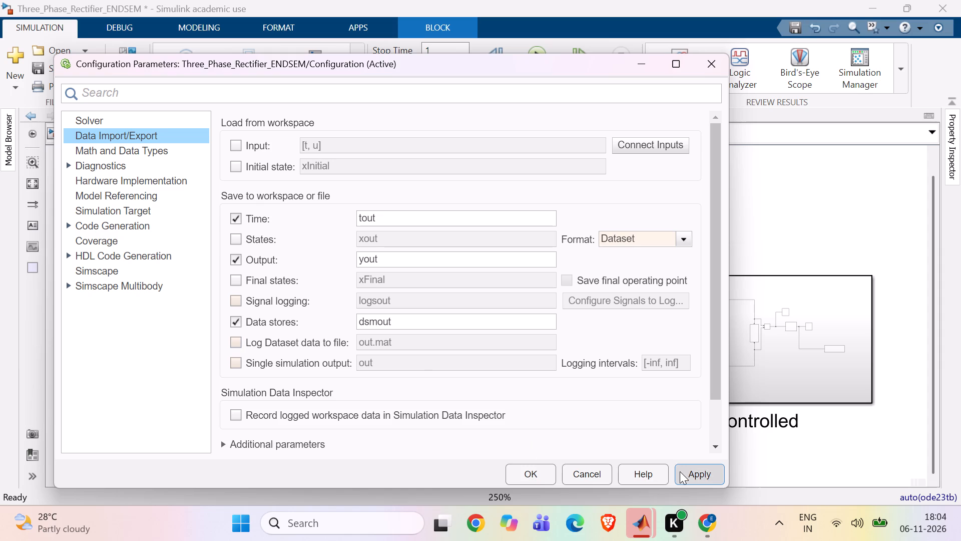
click(529, 469)
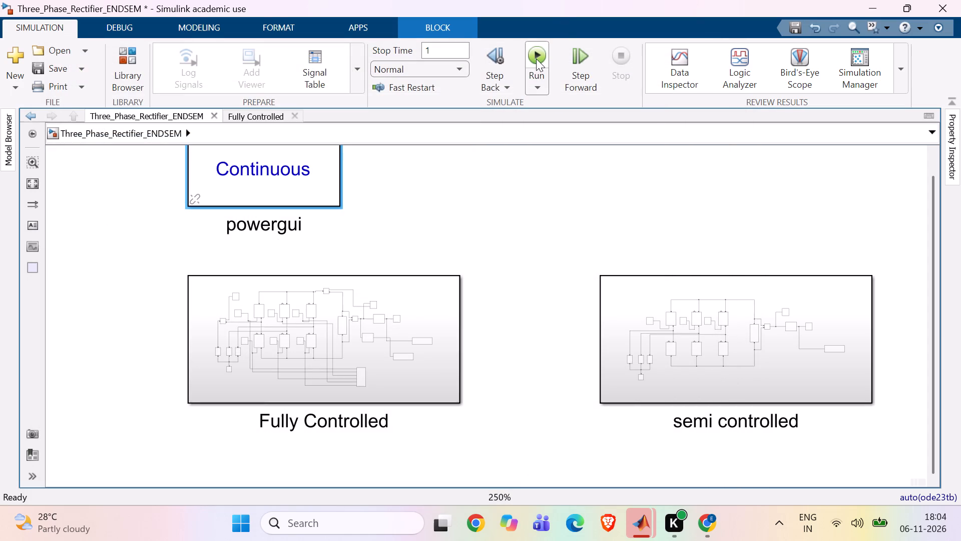
Run the simulation with the changed export settings.
click(535, 60)
Open the FFT Analyzer from the powergui block and load input_current as the structure with time.
double_click(259, 179)
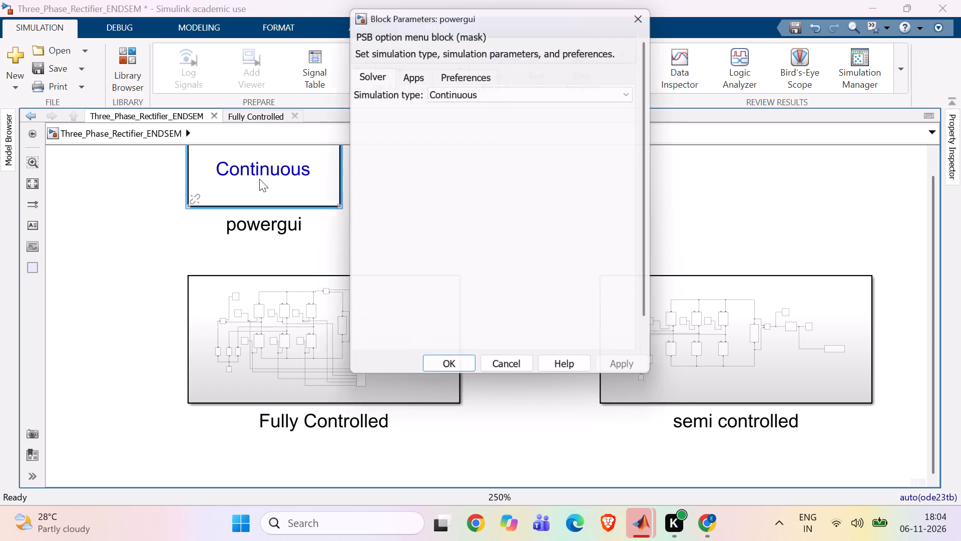
click(410, 70)
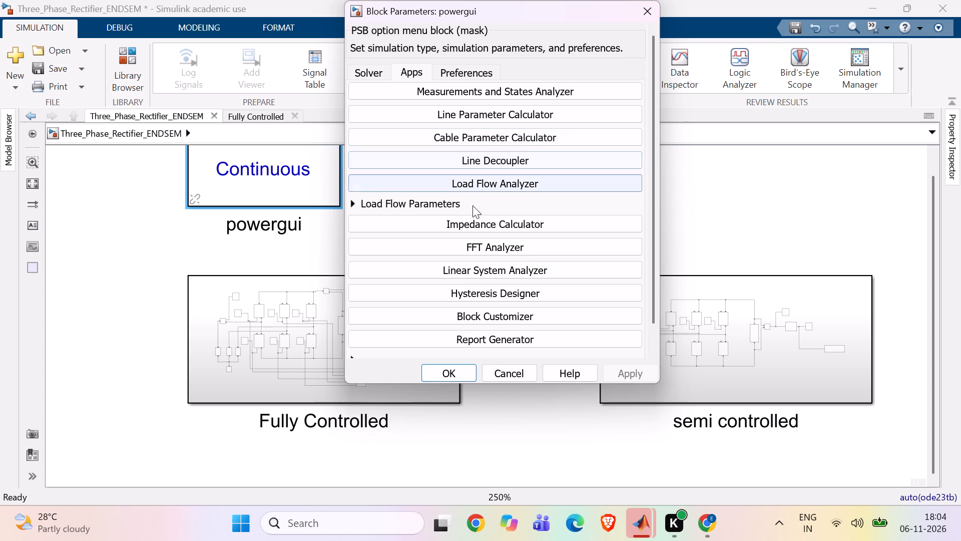
click(472, 243)
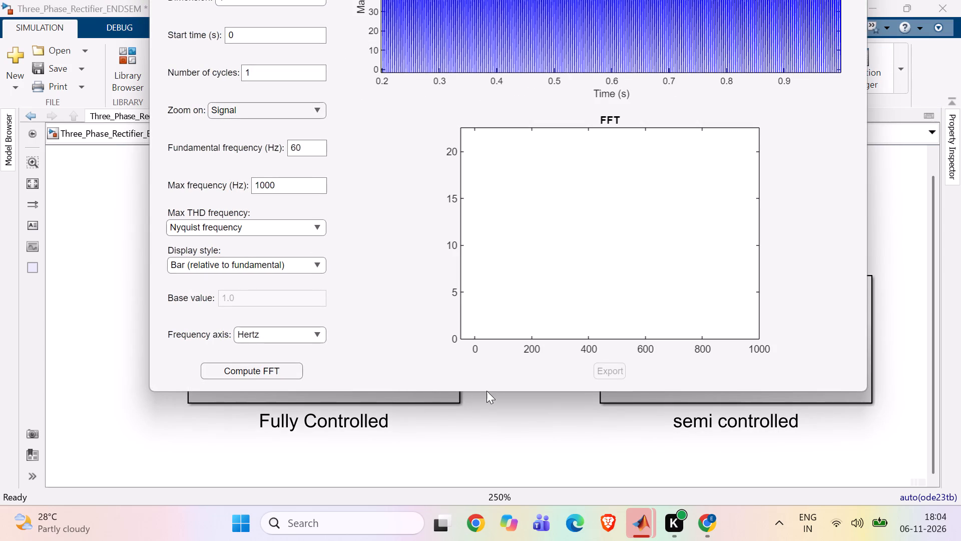
drag(486, 394, 495, 451)
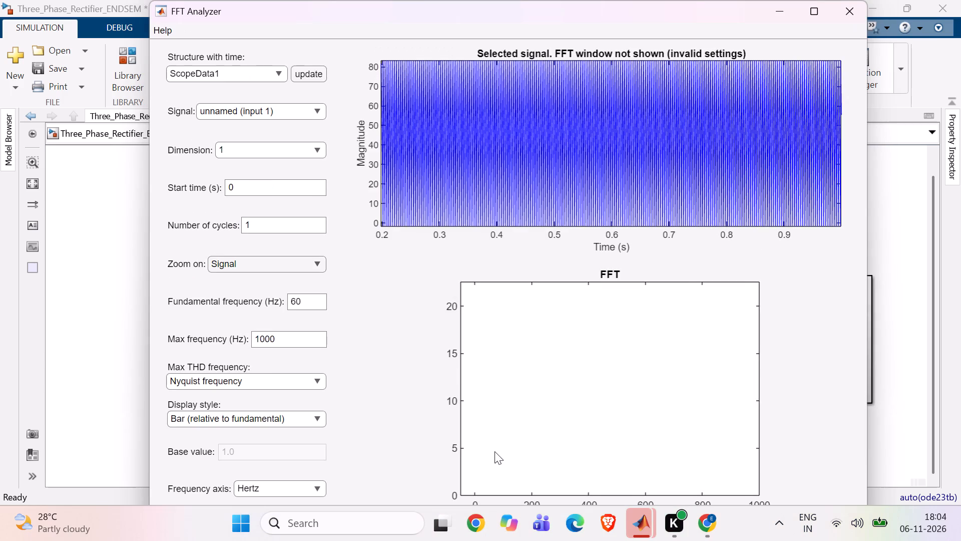
click(278, 72)
click(244, 106)
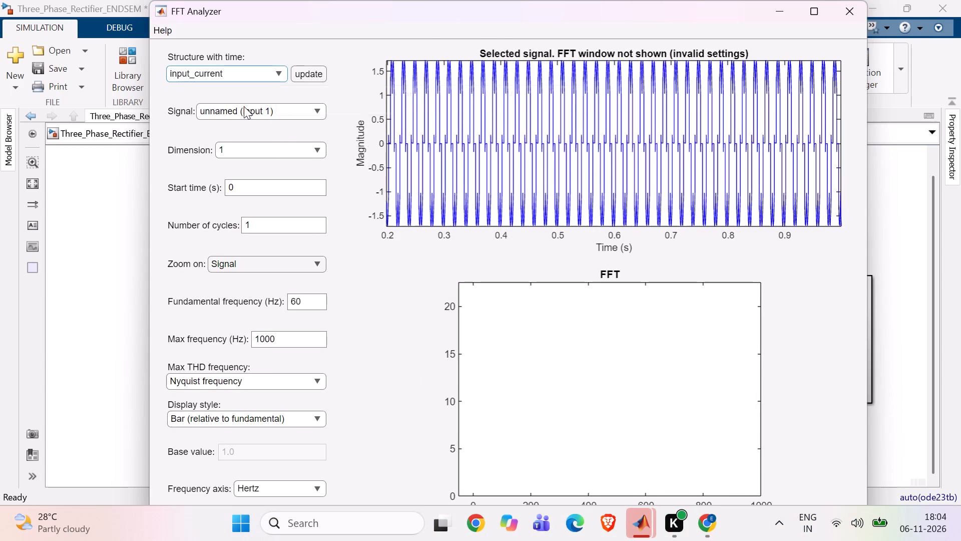
click(303, 73)
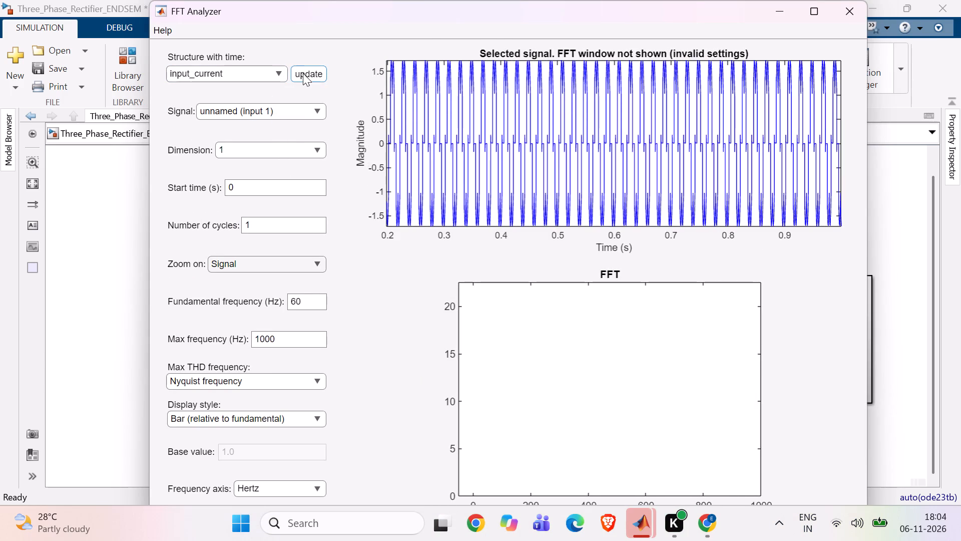
Set the FFT Analyzer's fundamental frequency to 50 Hz.
click(272, 191)
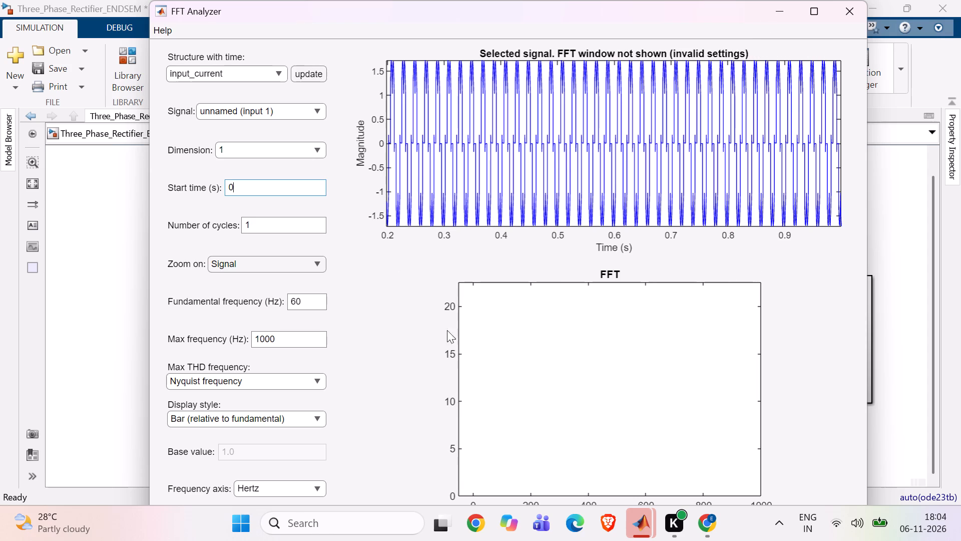
click(531, 405)
click(283, 194)
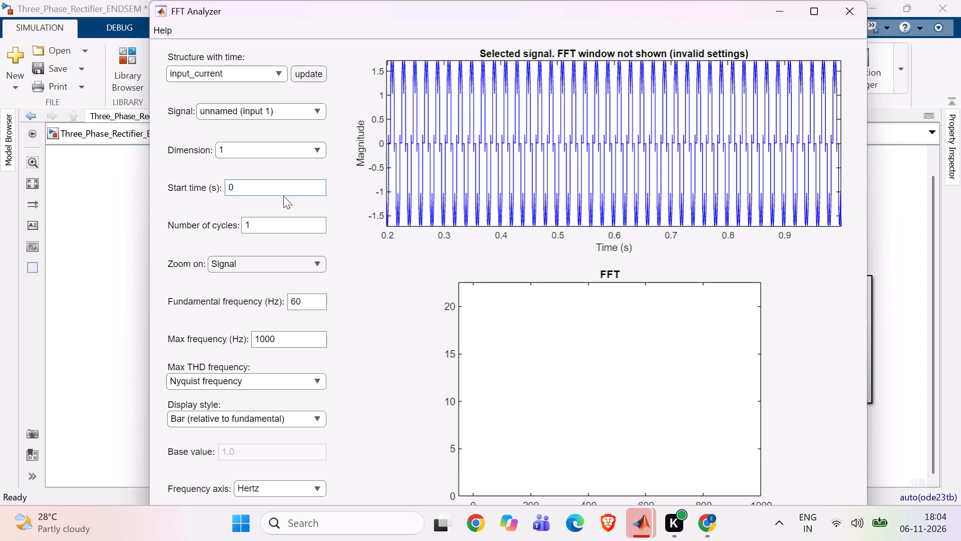
click(305, 296)
key(BackSpace)
key(BackSpace)
text(50)
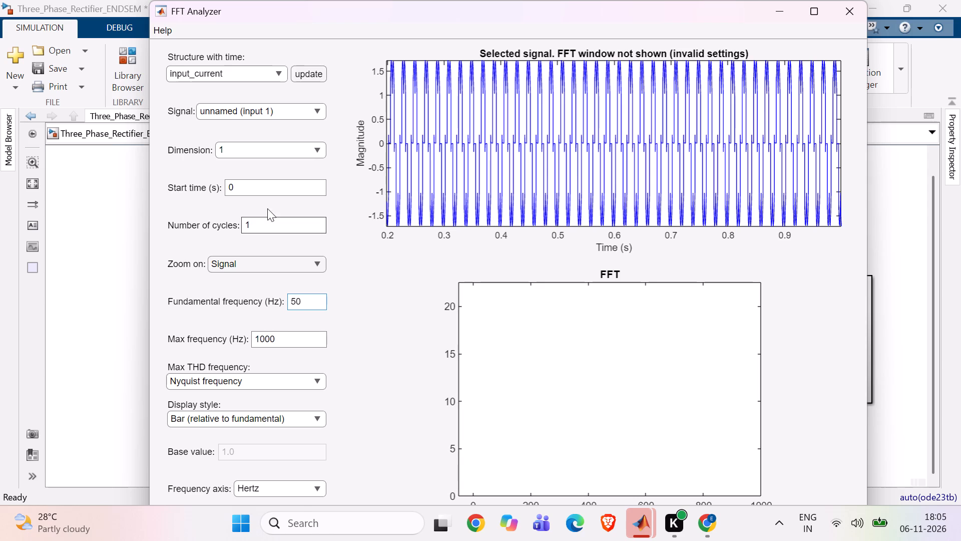
Set the number of cycles for the FFT window to 5 and update the input_current data.
click(256, 219)
key(BackSpace)
key(5)
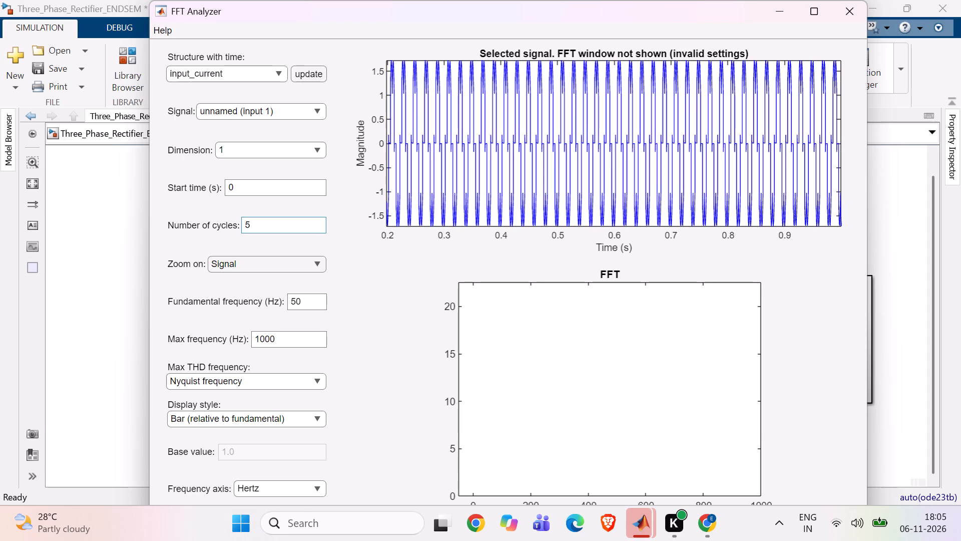
click(285, 116)
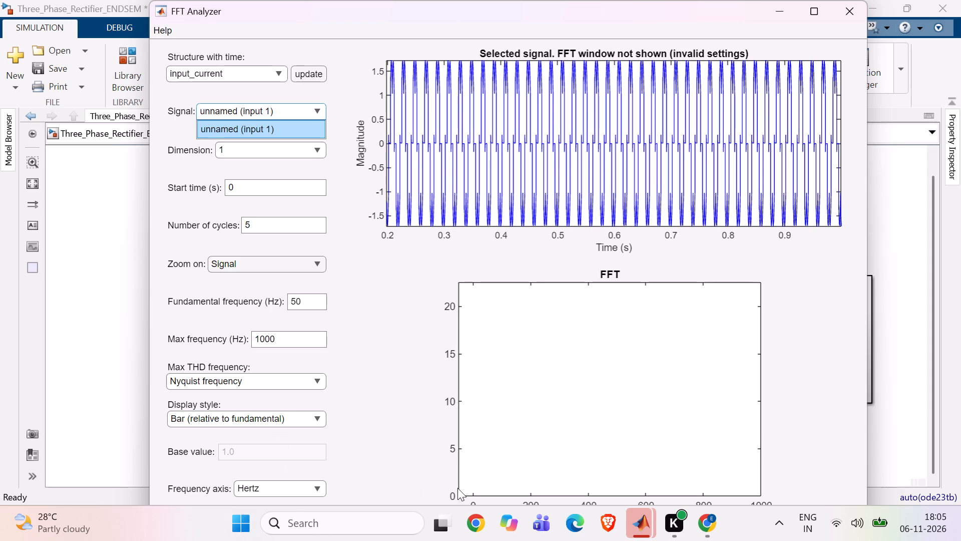
scroll(376, 380, down, 1)
click(310, 74)
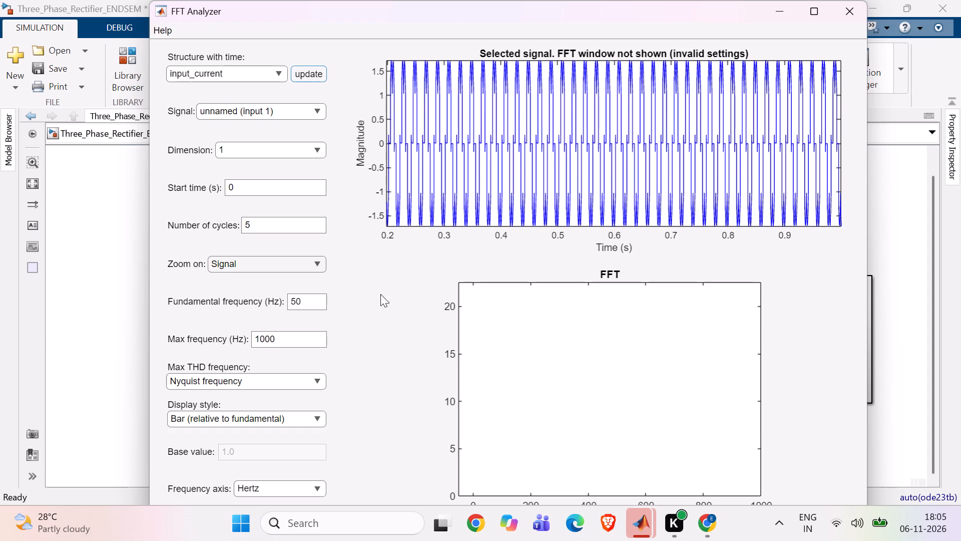
Maximise the FFT Analyzer window and try to compute the FFT of the input current.
click(821, 6)
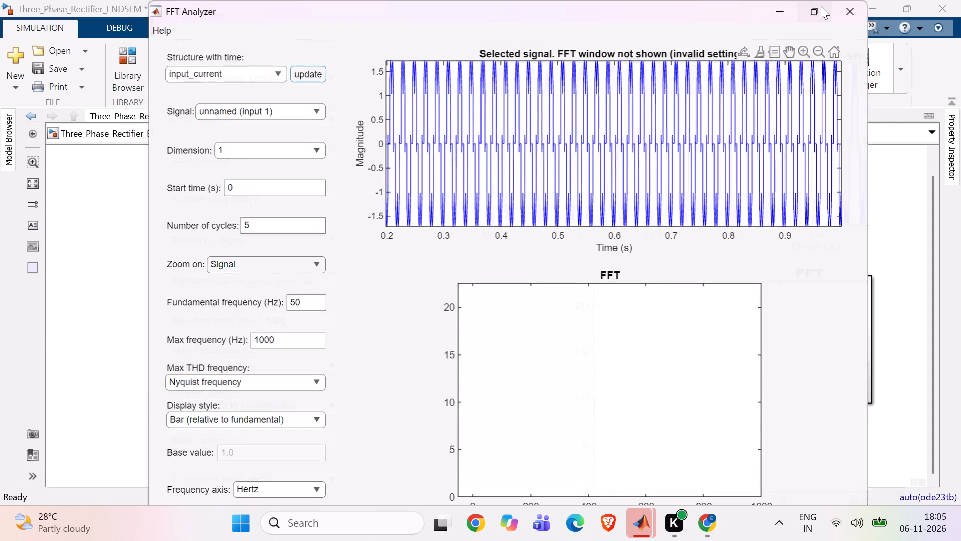
click(107, 486)
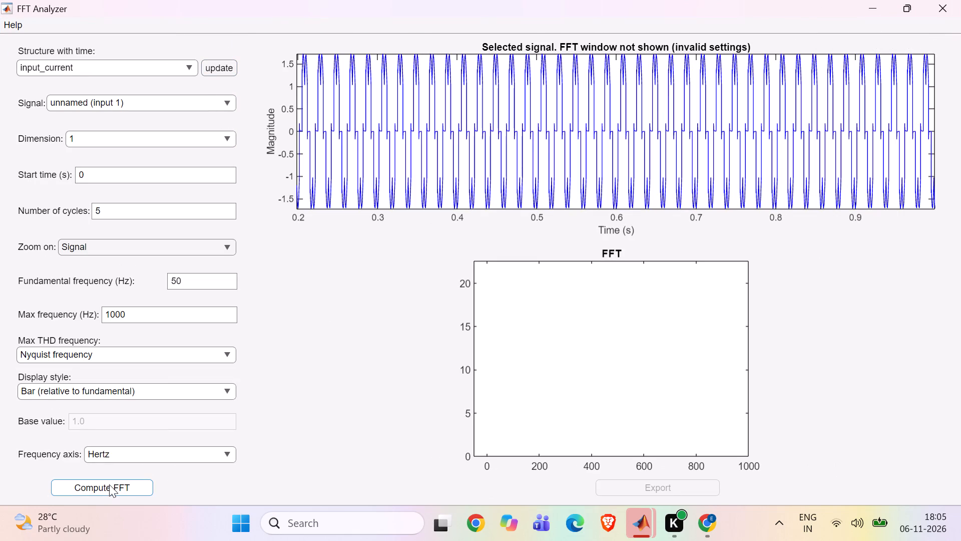
click(109, 484)
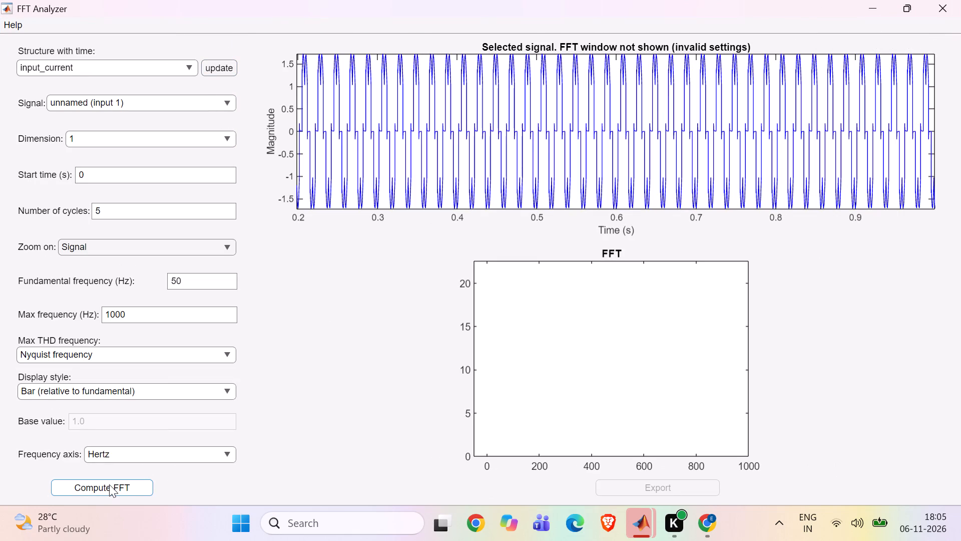
click(109, 484)
Set the FFT start time to 0.3 s and compute the FFT of the input current.
click(106, 175)
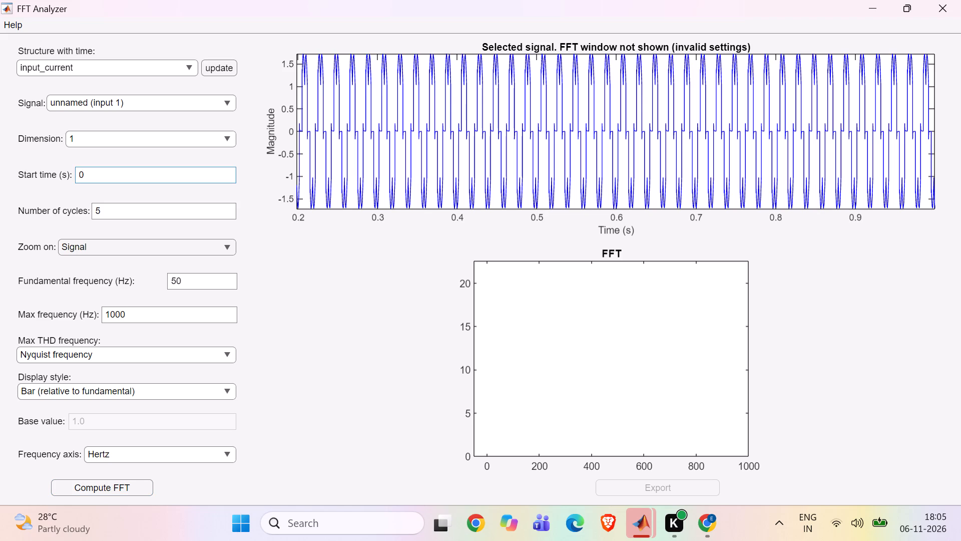
key(period)
key(3)
click(121, 489)
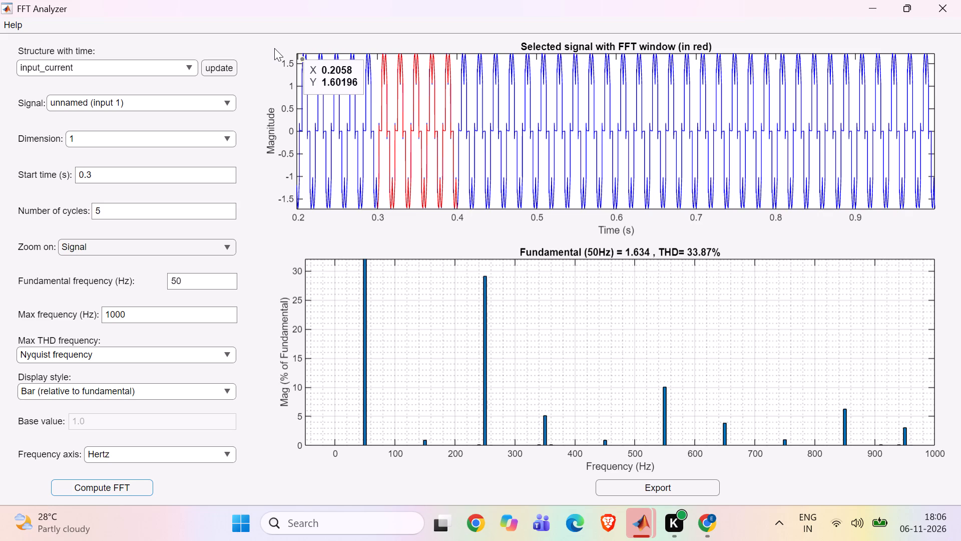
Capture a rectangular screen snip of the selected signal plot with its FFT window.
key(Print)
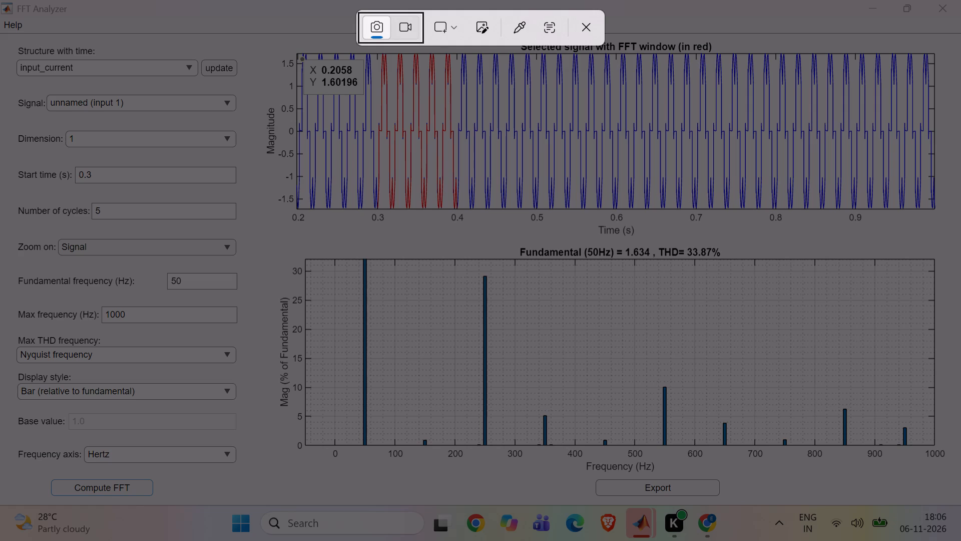
drag(252, 36, 782, 243)
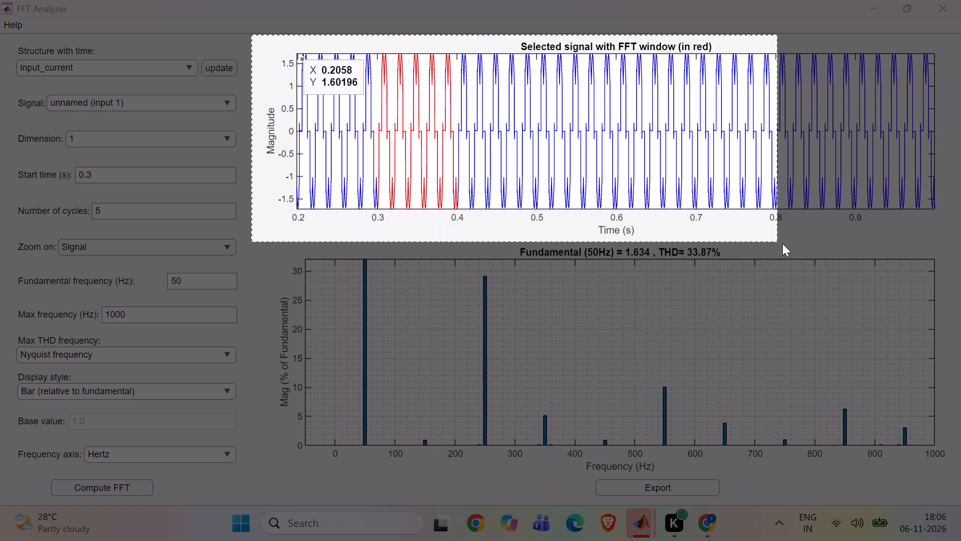
drag(782, 243, 945, 247)
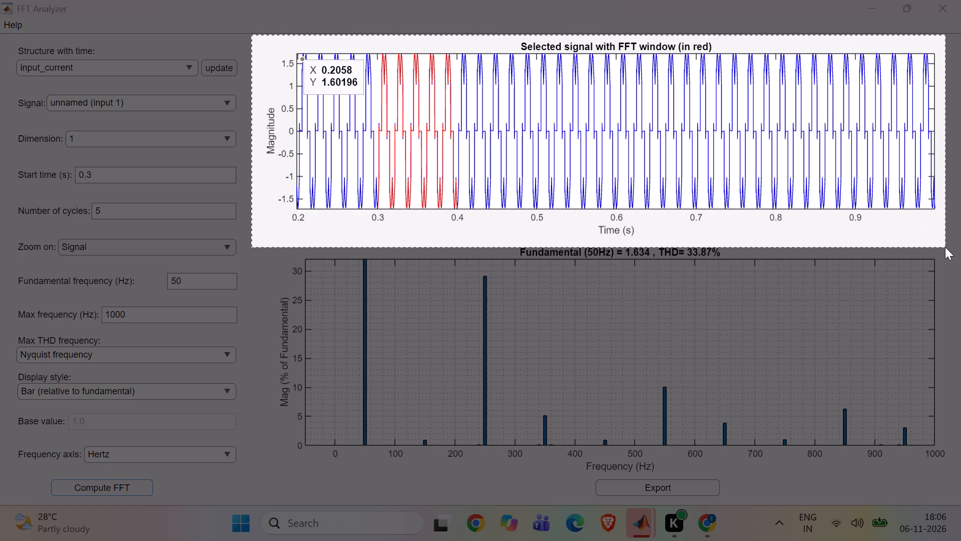
drag(945, 247, 955, 243)
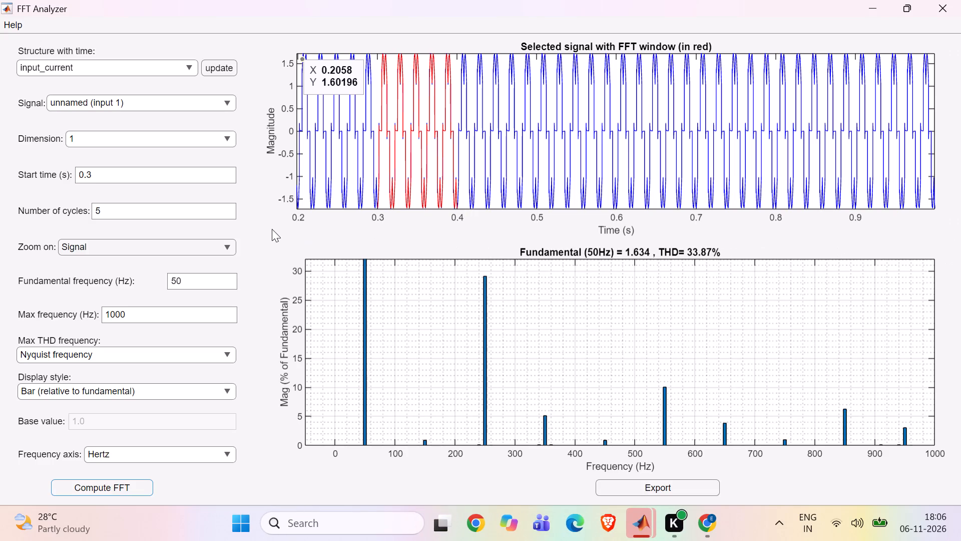
Capture a rectangular screen snip of the FFT spectrum plot, including its fundamental and THD title and frequency axis.
key(Print)
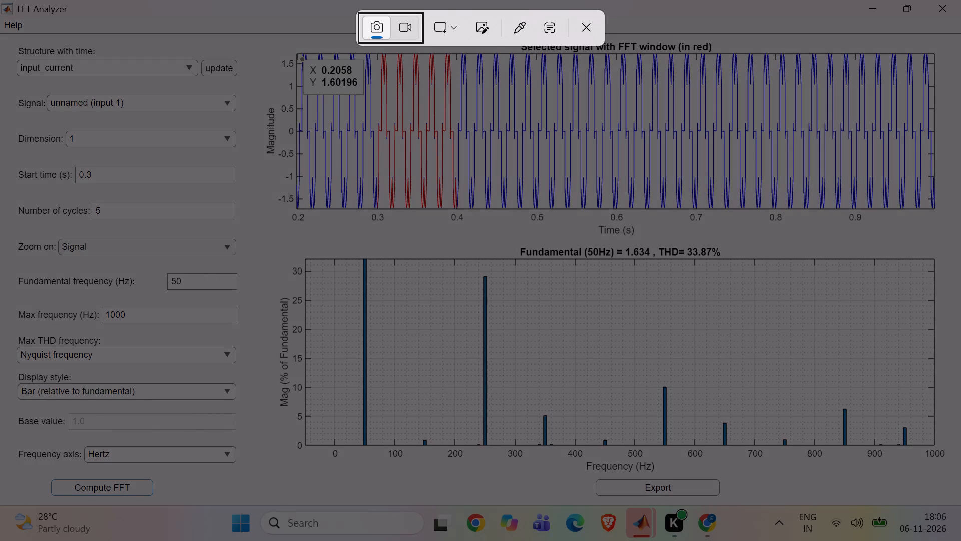
drag(263, 244, 547, 495)
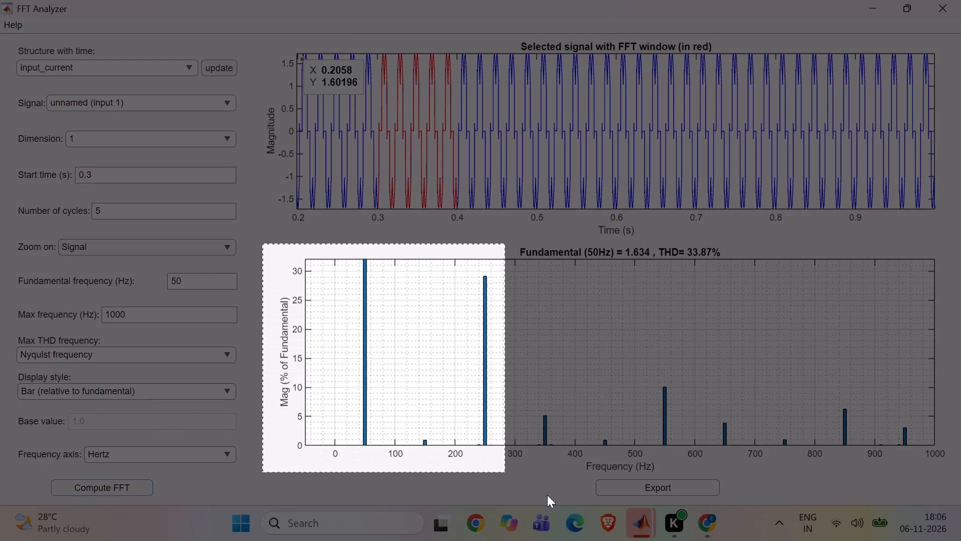
drag(547, 495, 960, 486)
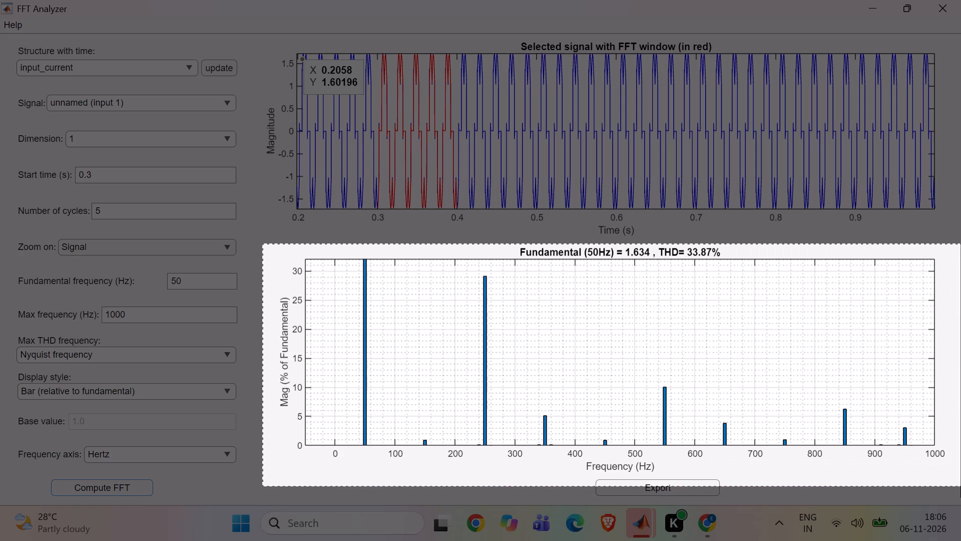
drag(960, 486, 957, 462)
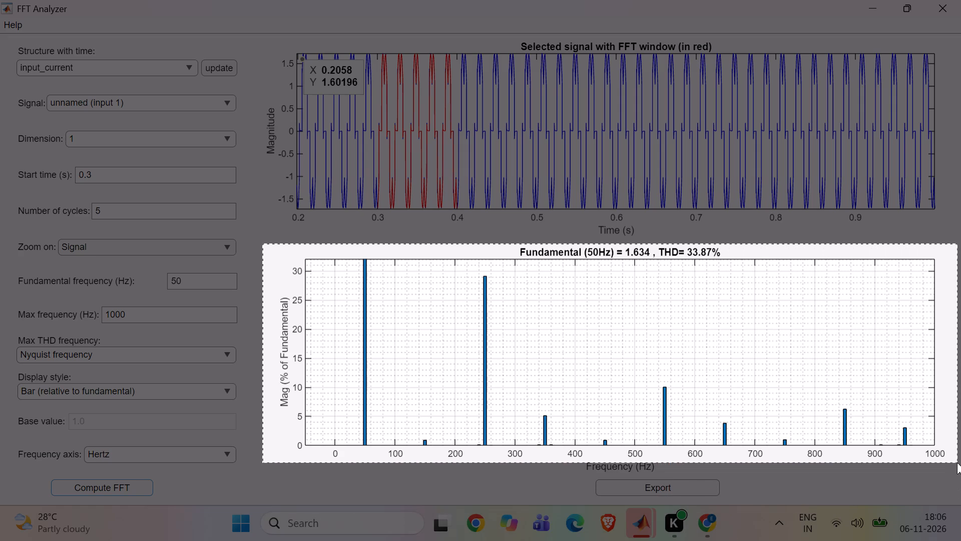
drag(957, 462, 958, 476)
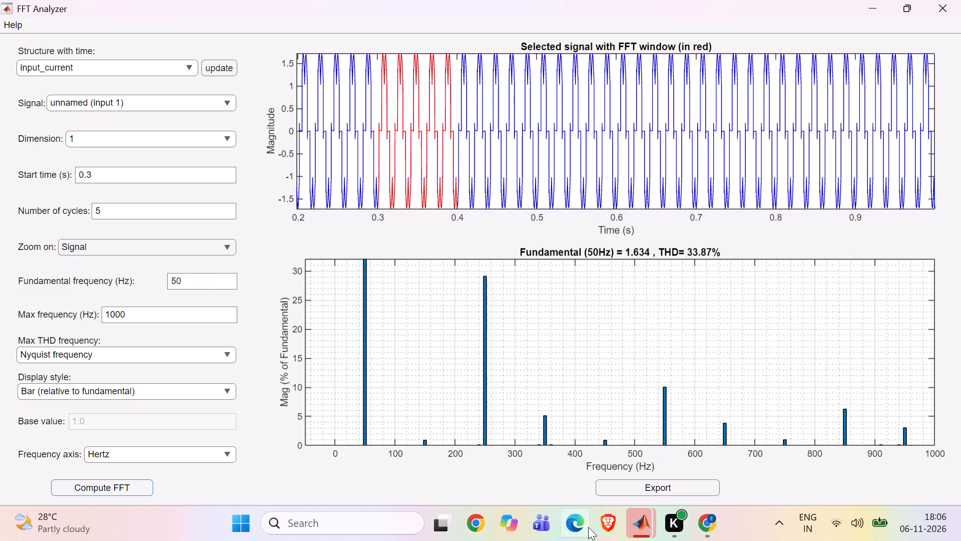
Open Word and save the recovered file as DC-DC_Simulation_results (Repaired) in the OneDrive Documents folder, making the repairs permanent.
click(294, 523)
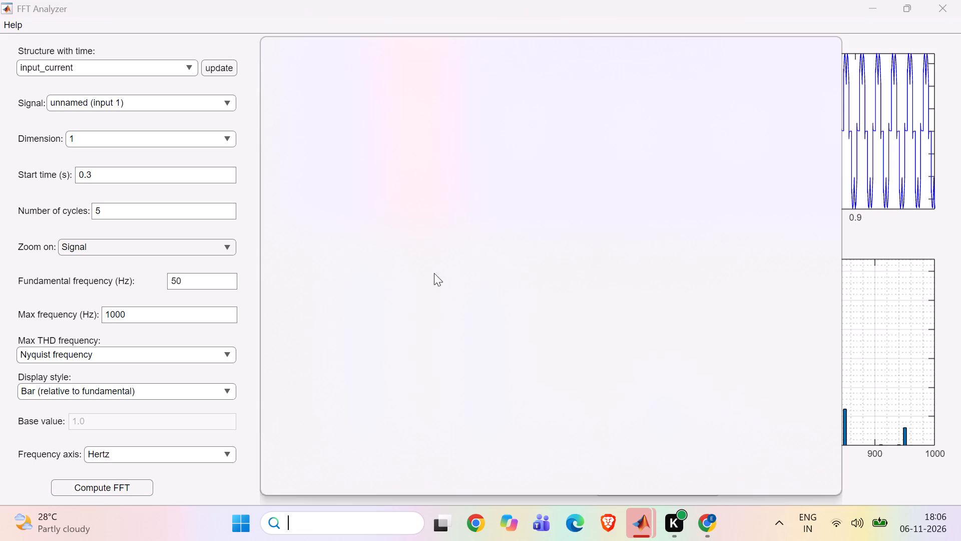
double_click(357, 197)
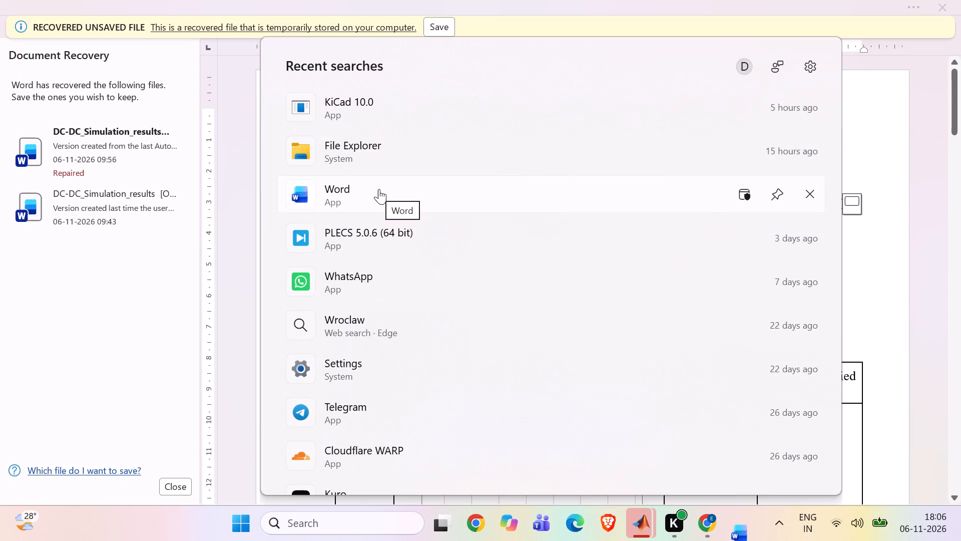
click(435, 25)
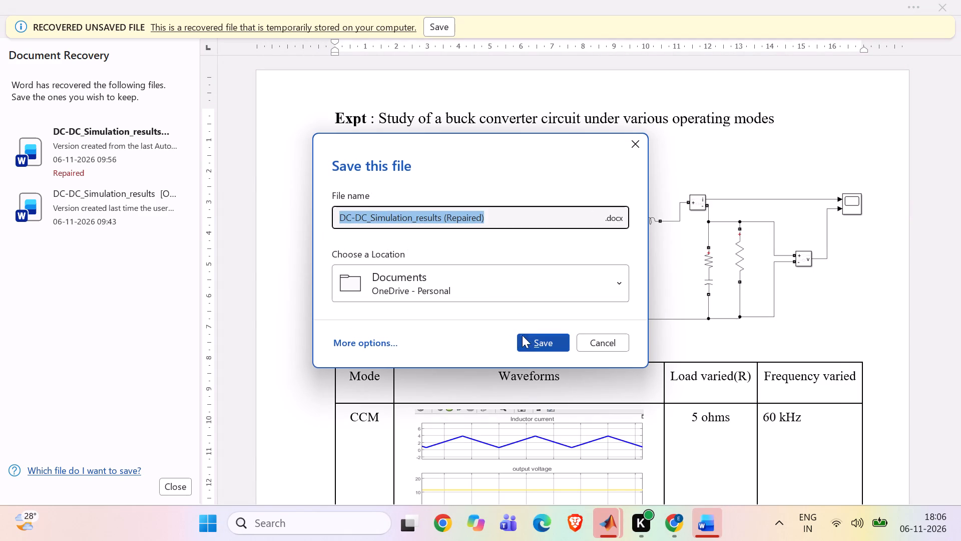
click(532, 338)
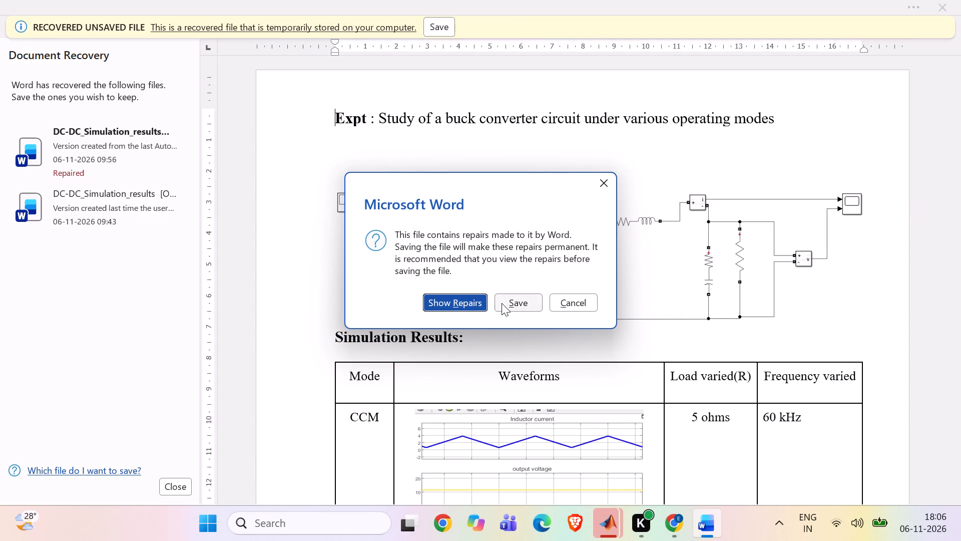
click(502, 303)
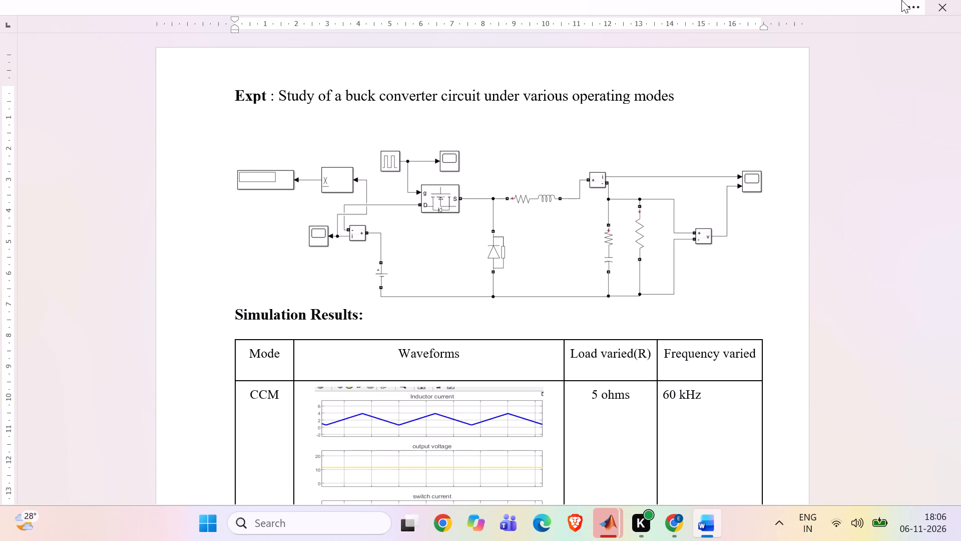
Create a new blank Word document.
click(902, 0)
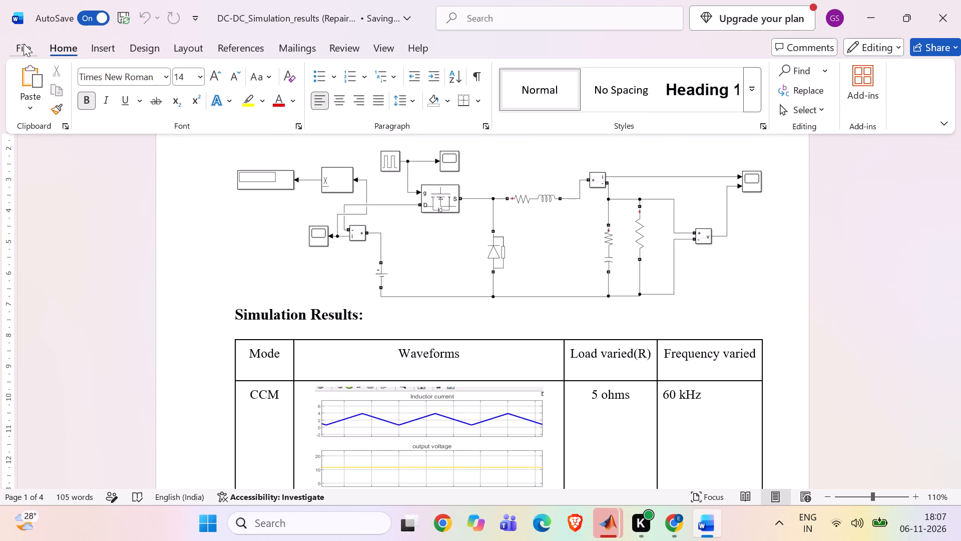
click(24, 46)
click(231, 183)
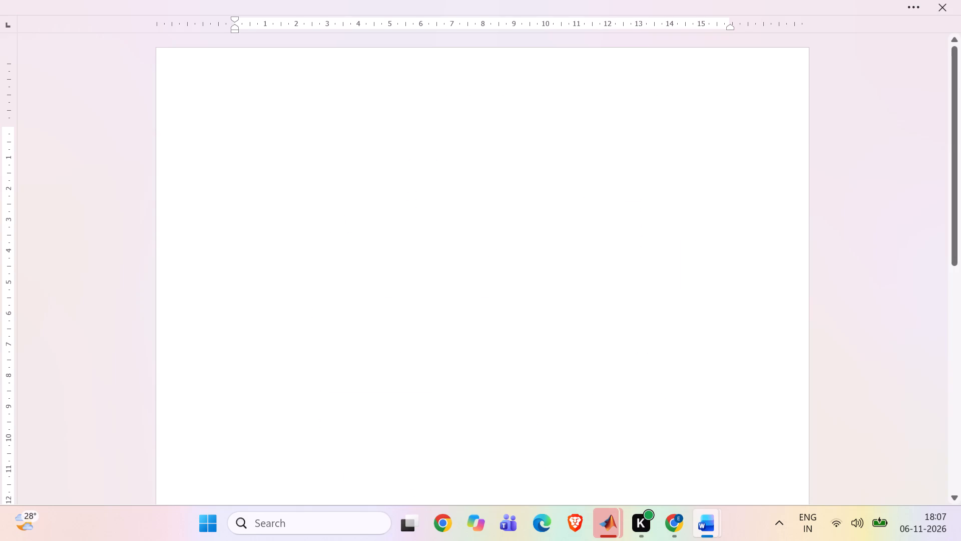
Enter the title "Three phase Rectifier(END SEM)" on the first line of the blank document.
key(shift+t)
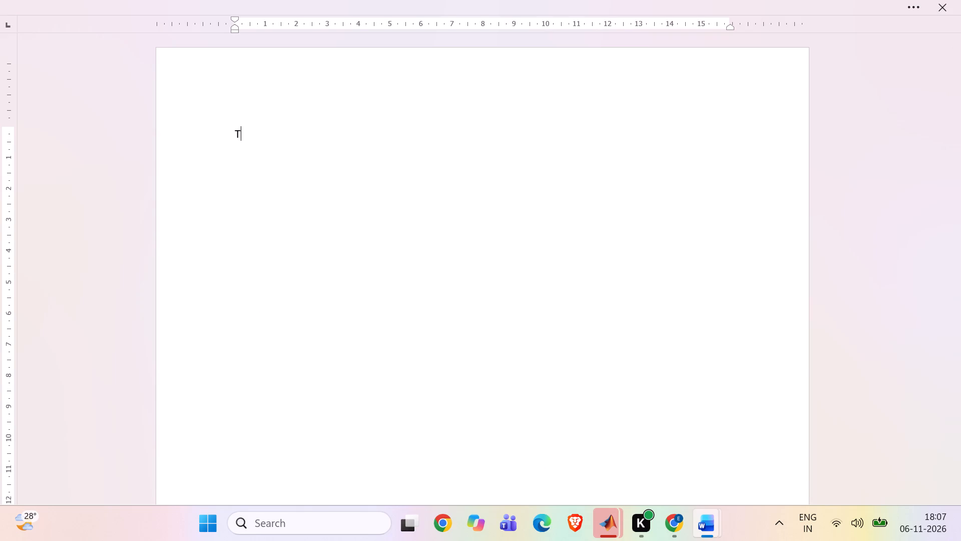
text(hree phase)
key(space)
text(Rec)
text(to)
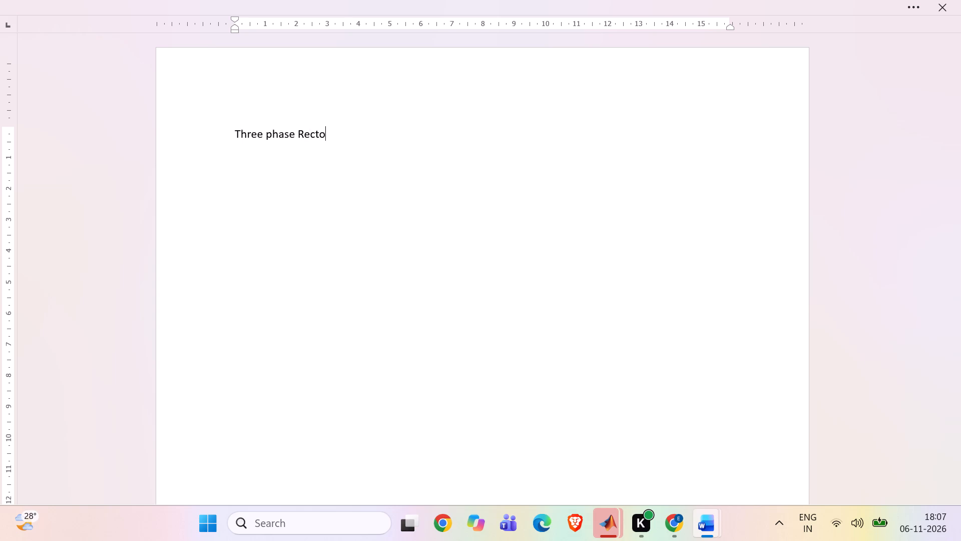
key(BackSpace)
text(ifier)
text(())
key(Left)
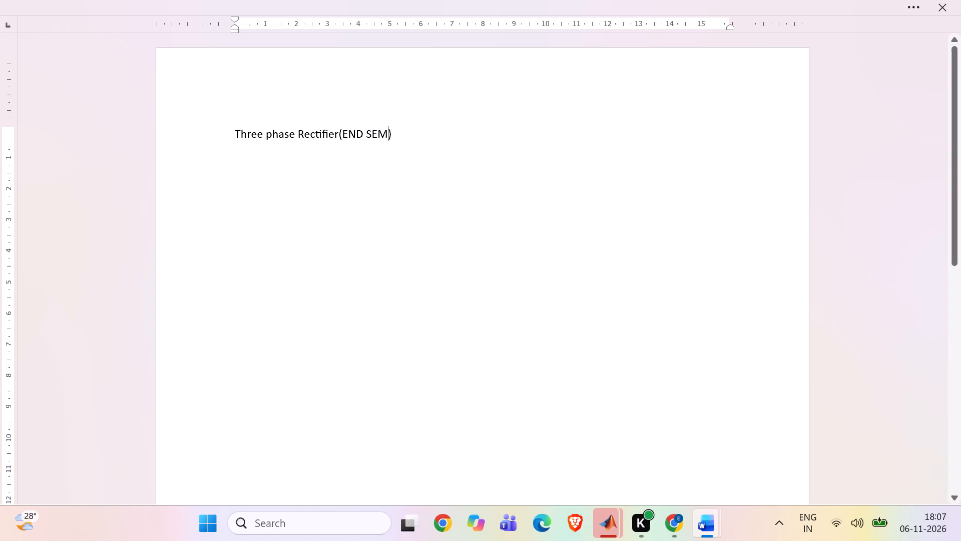
Format the title line "Three phase Rectifier(END SEM)" as bold Bookman Old Style at size 18.
drag(235, 134, 403, 136)
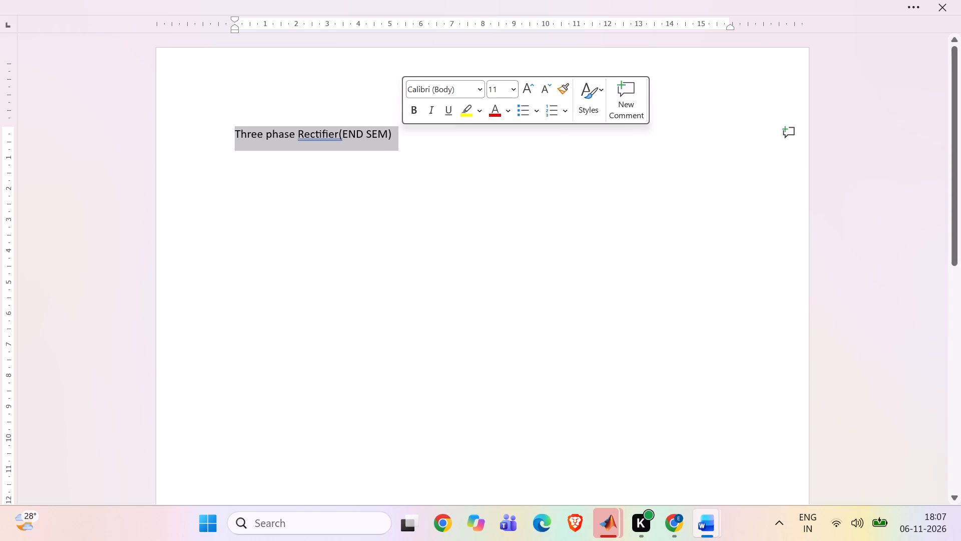
click(415, 110)
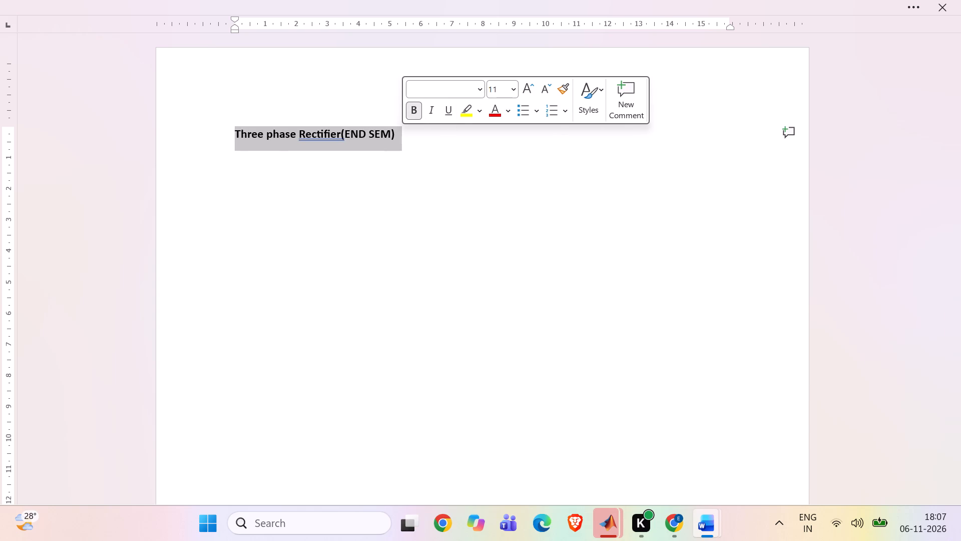
click(483, 88)
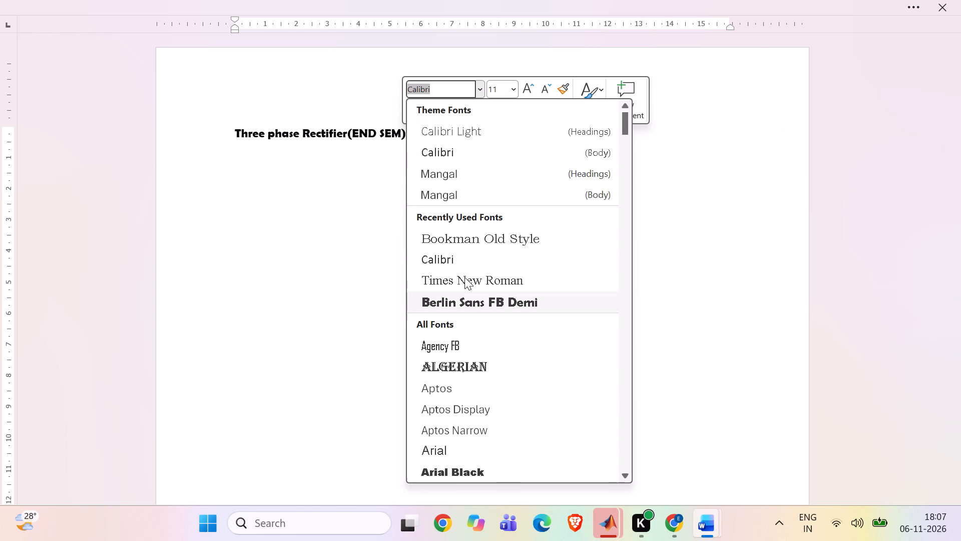
click(465, 239)
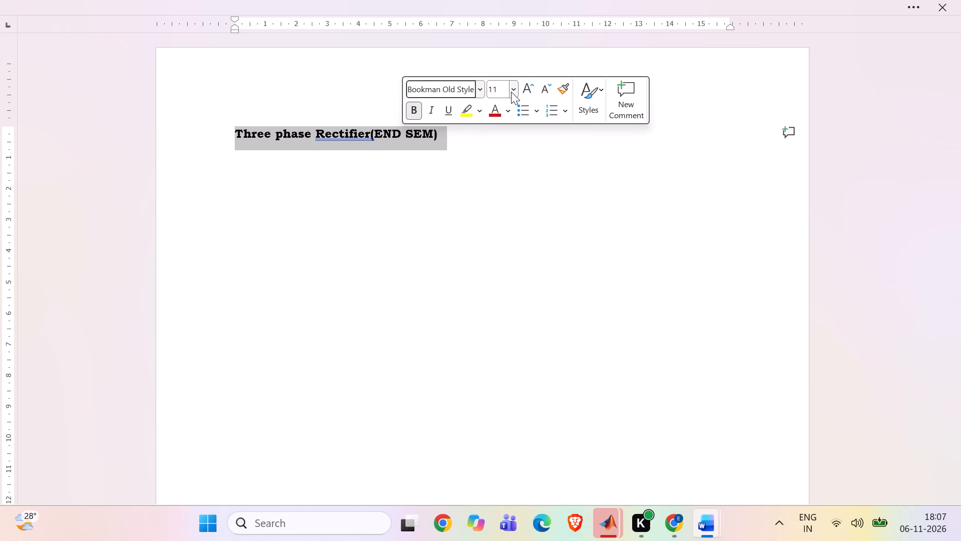
click(512, 87)
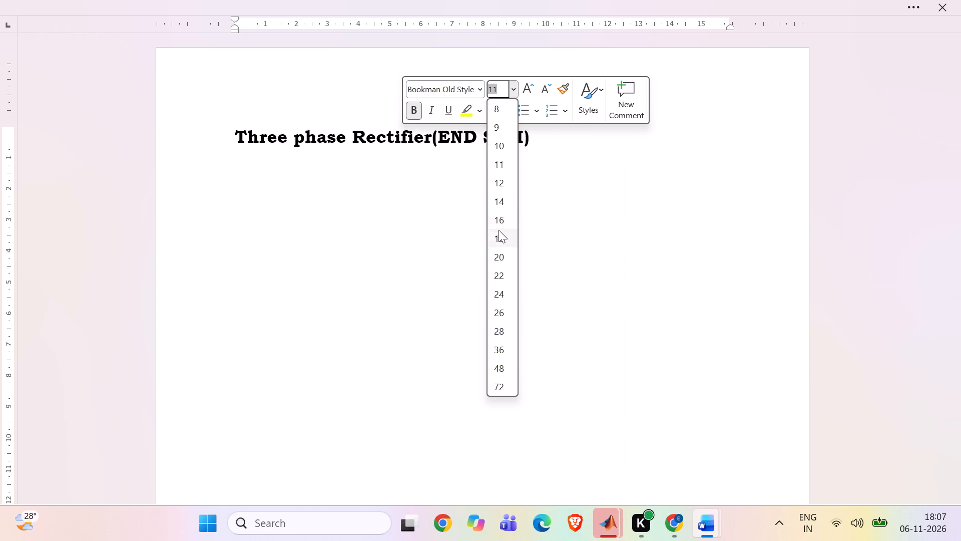
click(499, 233)
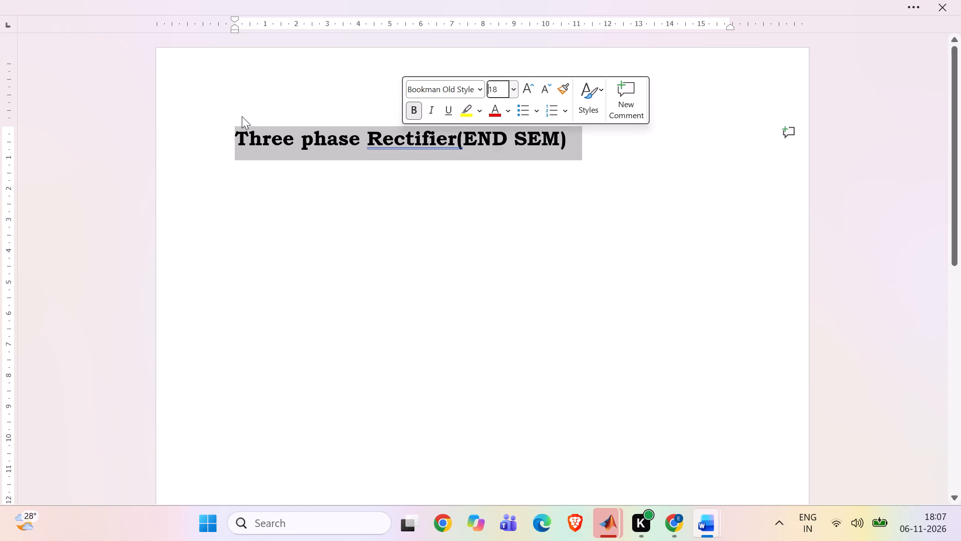
key(Right)
key(Right)
key(Right)
key(Right)
key(Right)
key(Right)
click(587, 160)
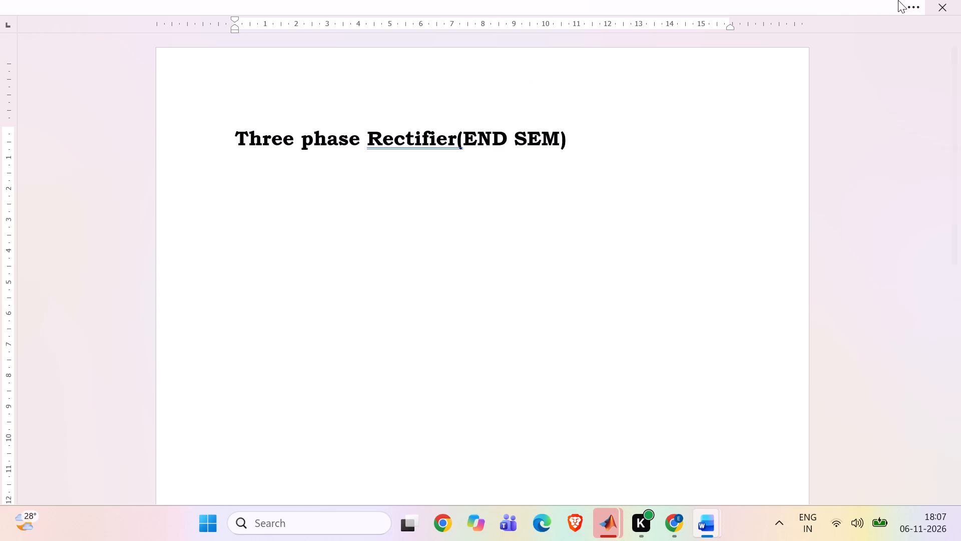
Center the title horizontally on the page and start a new line below it.
click(908, 4)
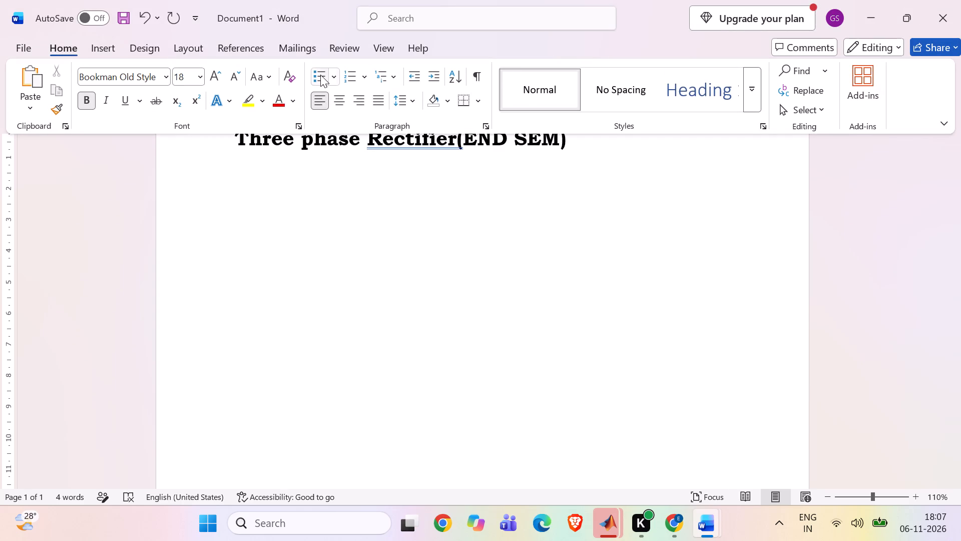
click(338, 100)
click(360, 218)
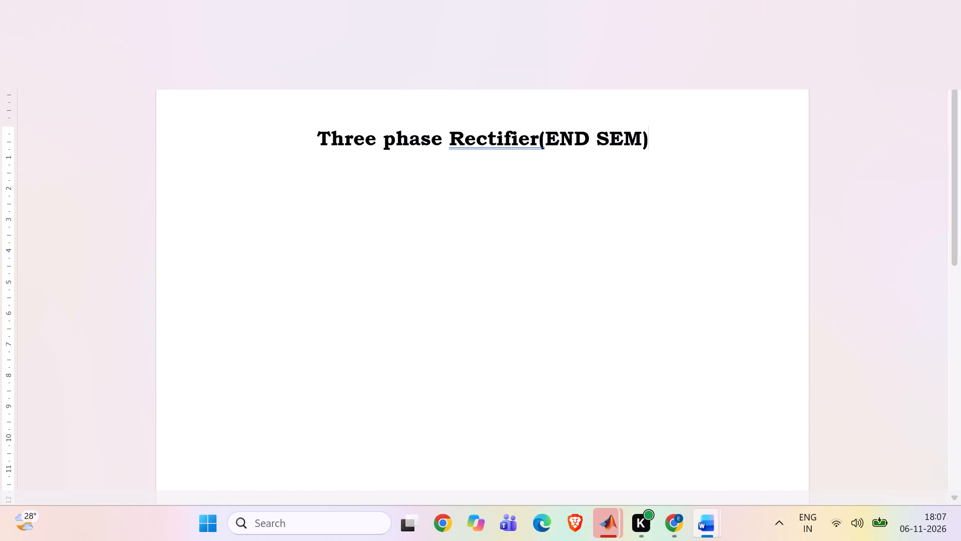
key(Return)
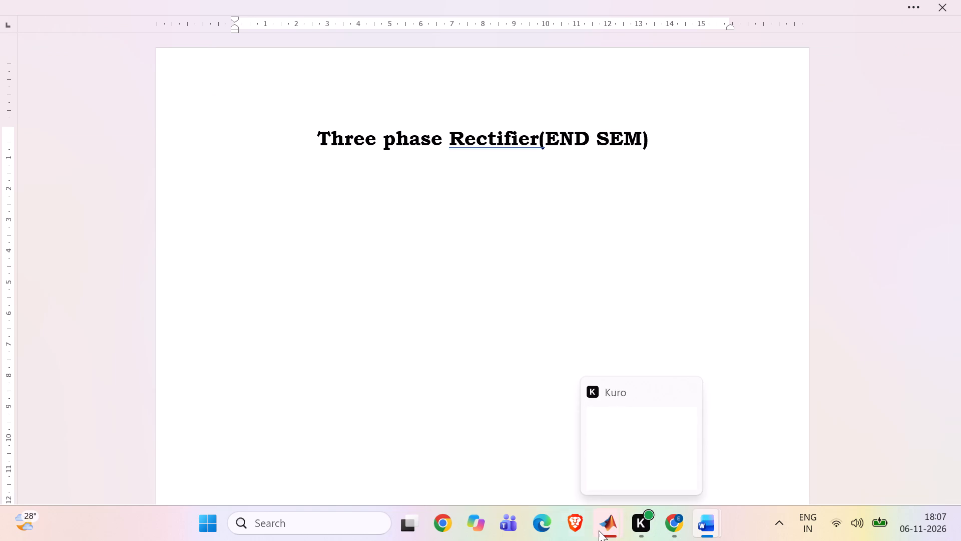
Switch to Simulink and capture a rectangular snip of the Three_Phase_Rectifier_ENDSEM top-level canvas with powergui and both rectifier subsystems.
click(435, 466)
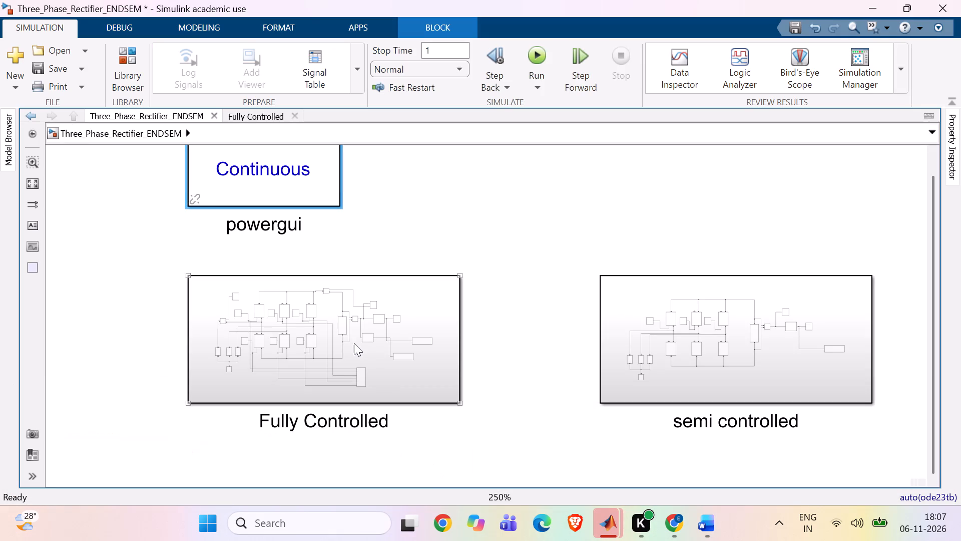
scroll(371, 338, up, 1)
scroll(371, 338, down, 2)
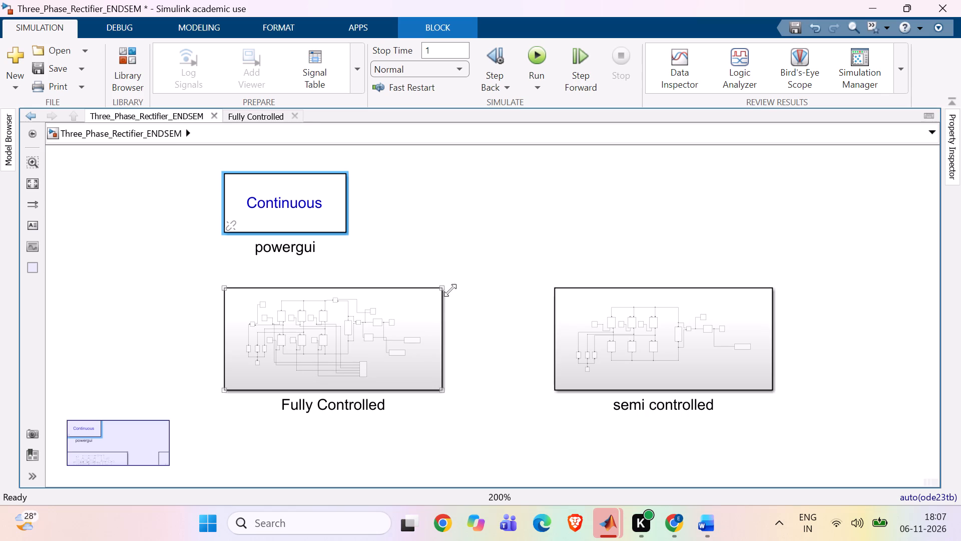
scroll(454, 279, up, 1)
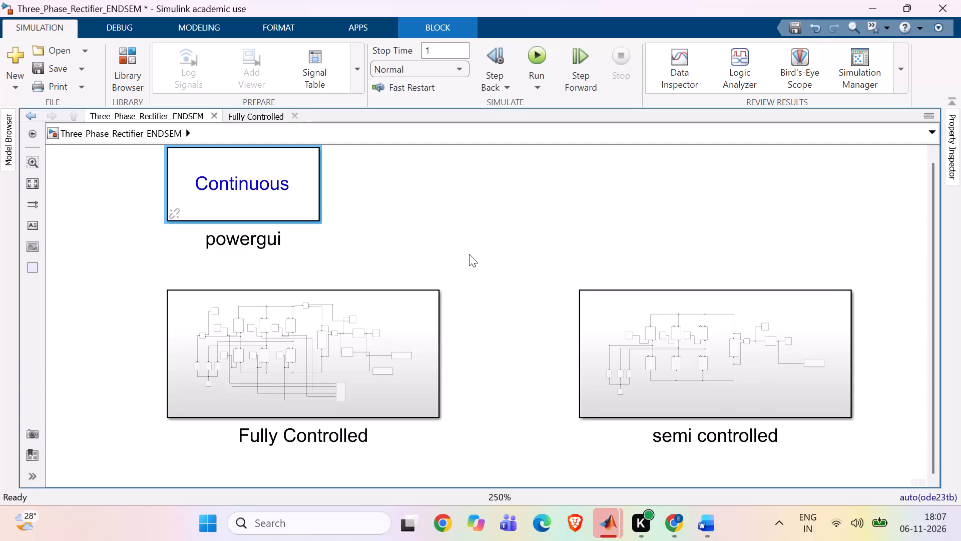
key(Print)
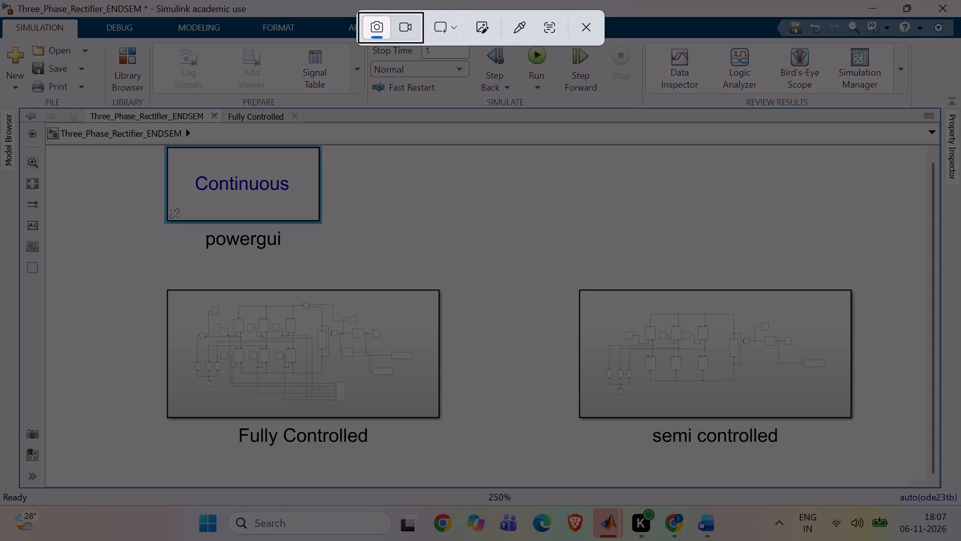
drag(48, 119, 97, 214)
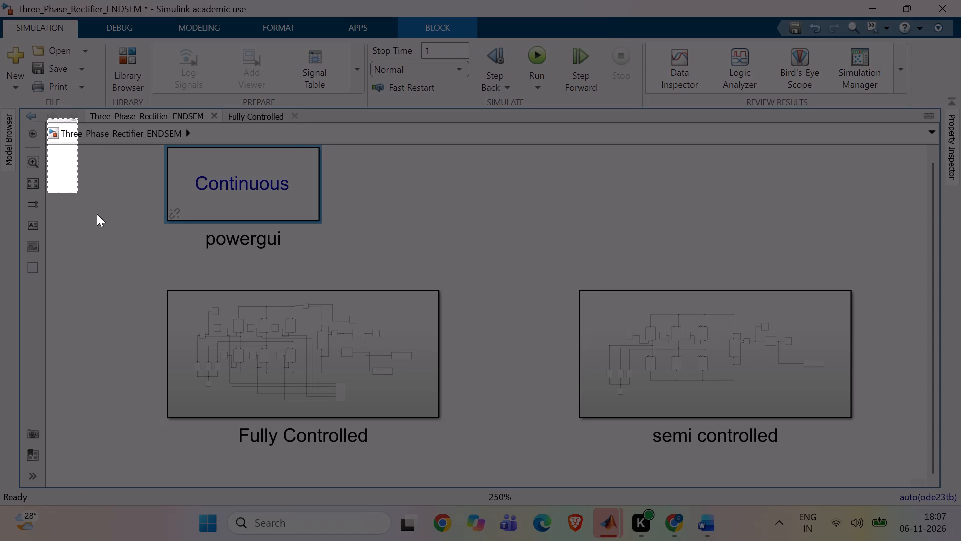
drag(97, 214, 941, 492)
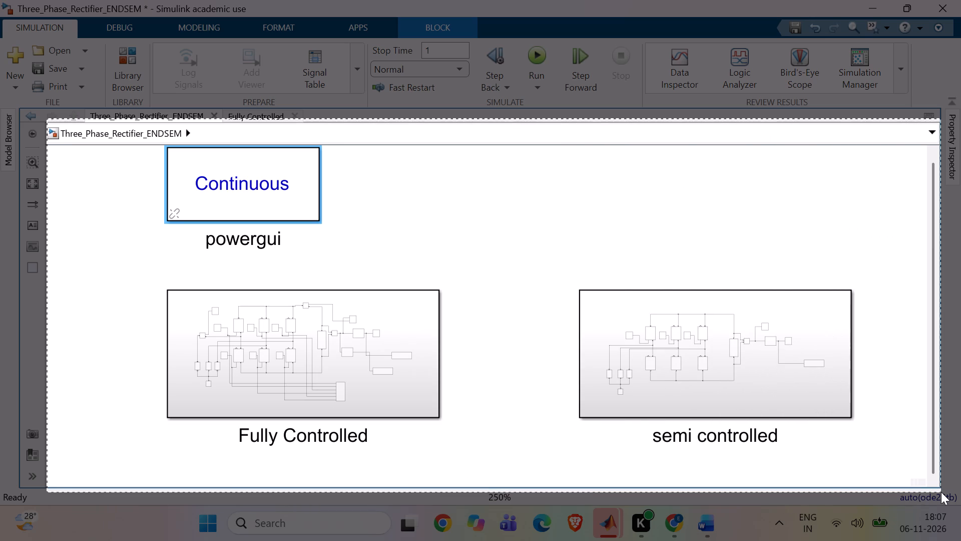
drag(941, 492, 936, 486)
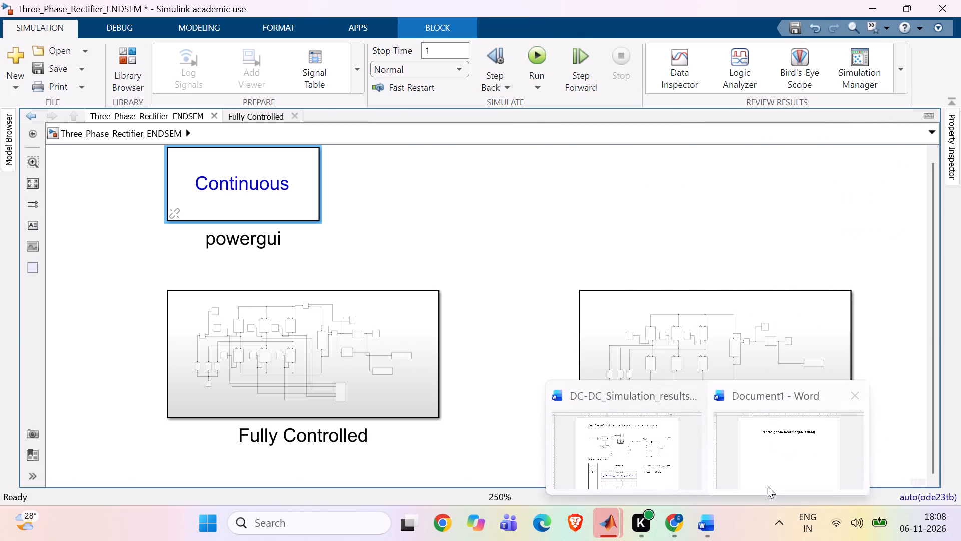
Paste the captured model image into the new Word document, Document1, below the title.
click(783, 468)
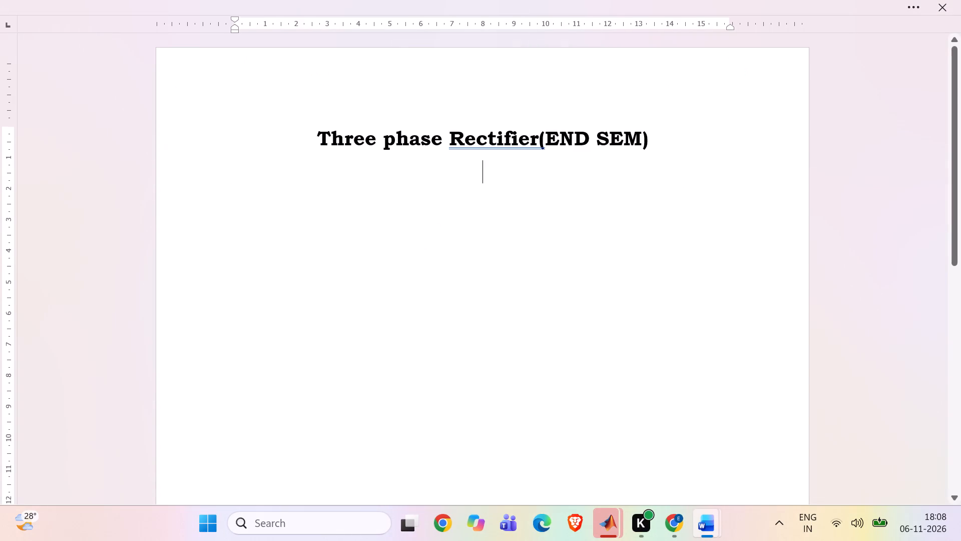
key(ctrl+v)
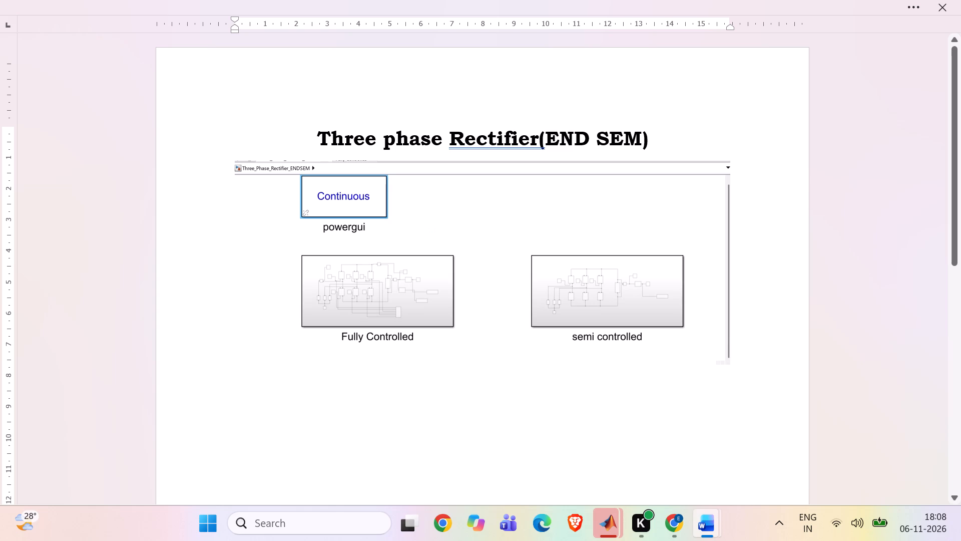
drag(564, 216, 579, 223)
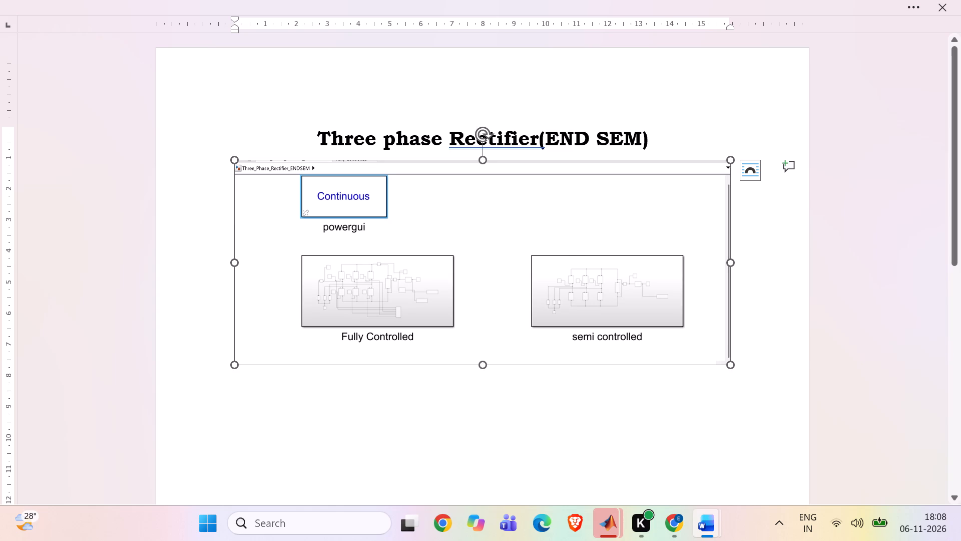
click(566, 393)
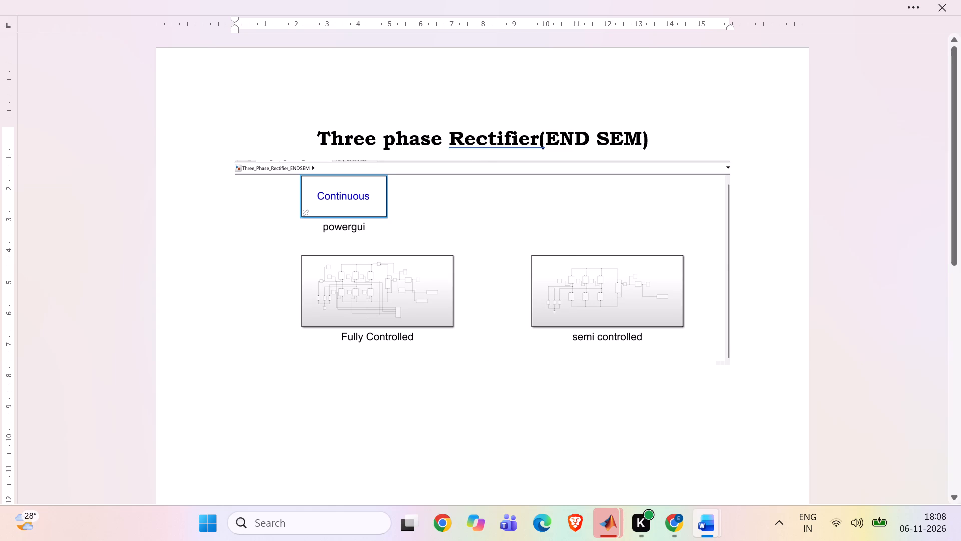
Append a hyphen and the student roll number to the end of the title.
click(670, 146)
key(minus)
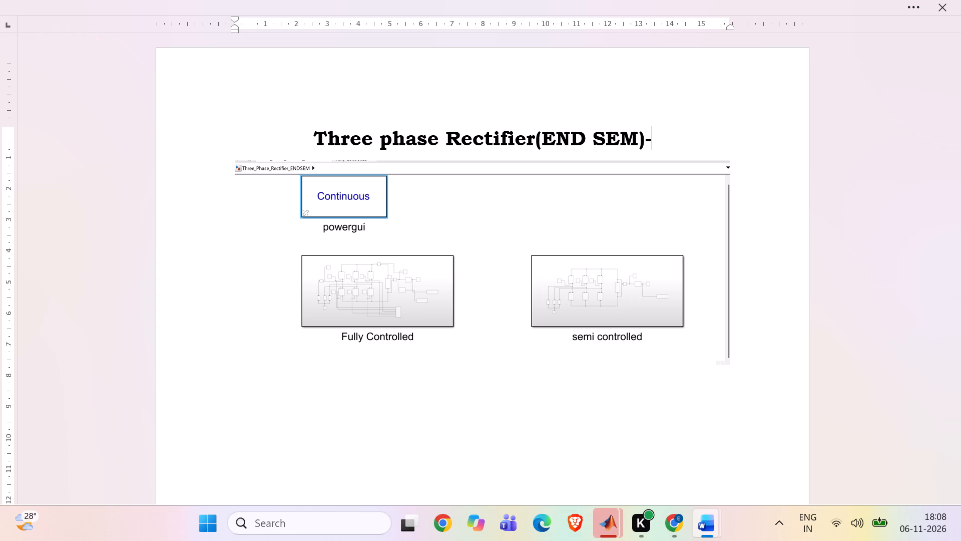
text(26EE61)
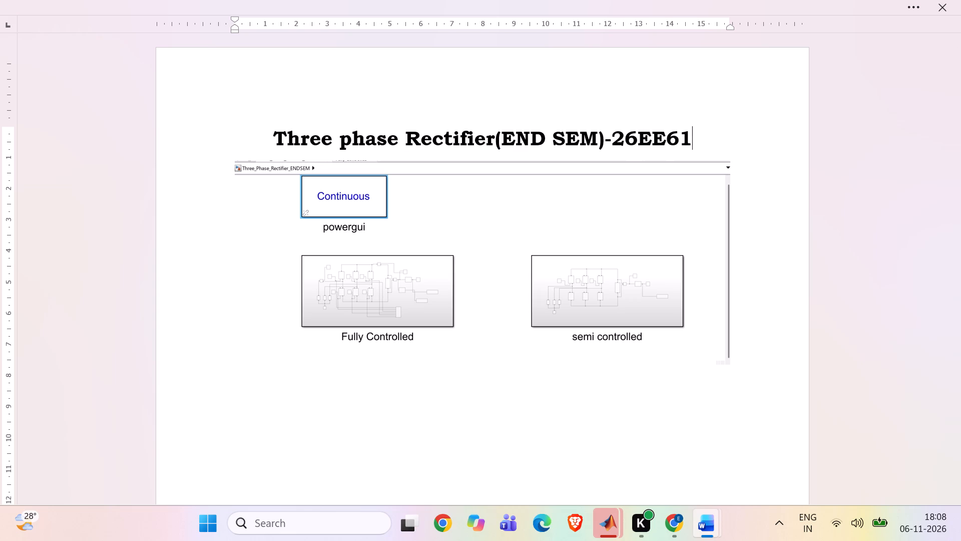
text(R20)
Add the heading "Fully Controlled Rectifier" on a new line below the model image.
click(701, 381)
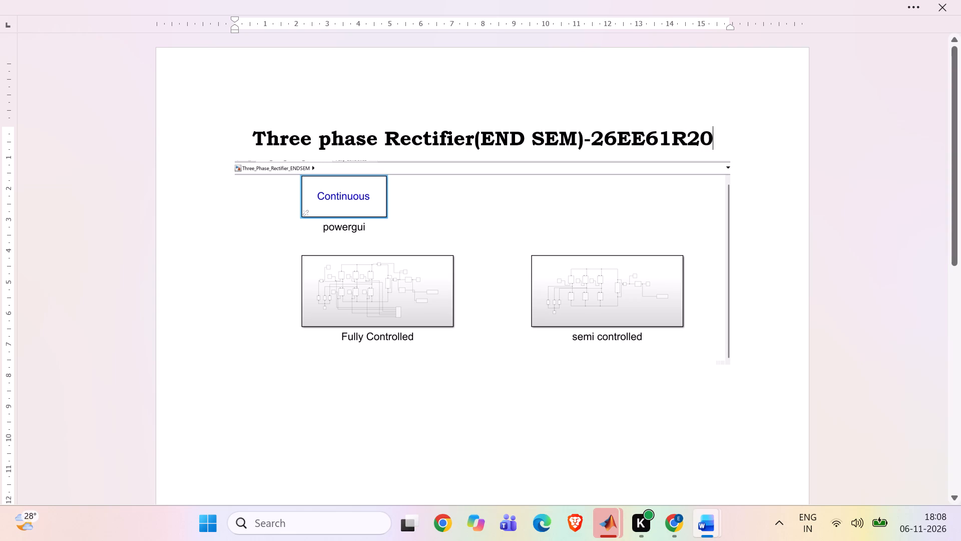
click(739, 361)
key(Return)
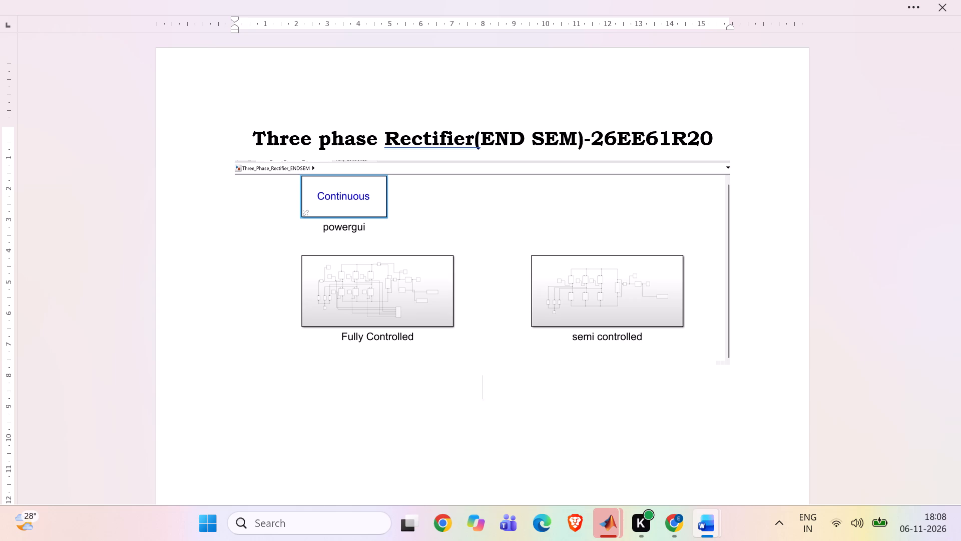
text(FU)
text(LLU)
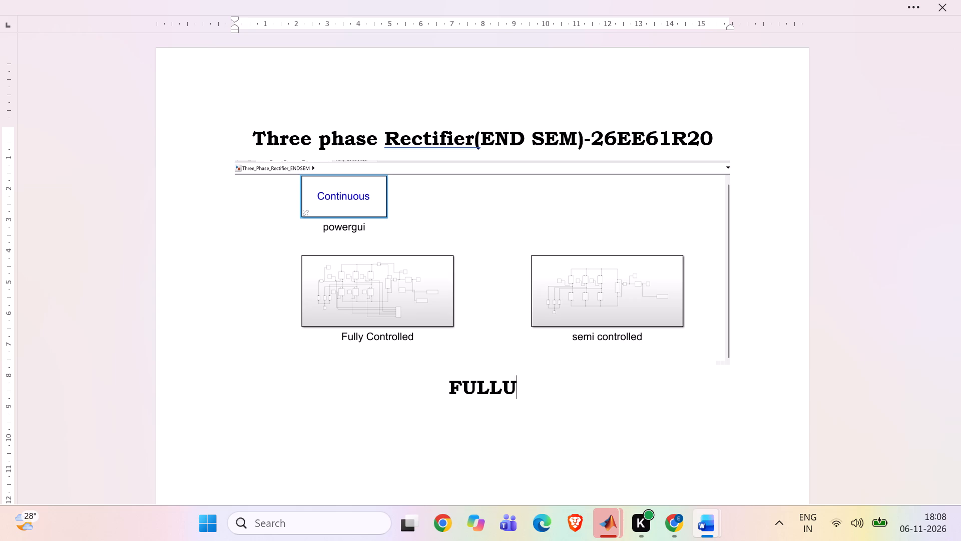
key(BackSpace)
key(BackSpace)
key(BackSpace)
key(BackSpace)
key(BackSpace)
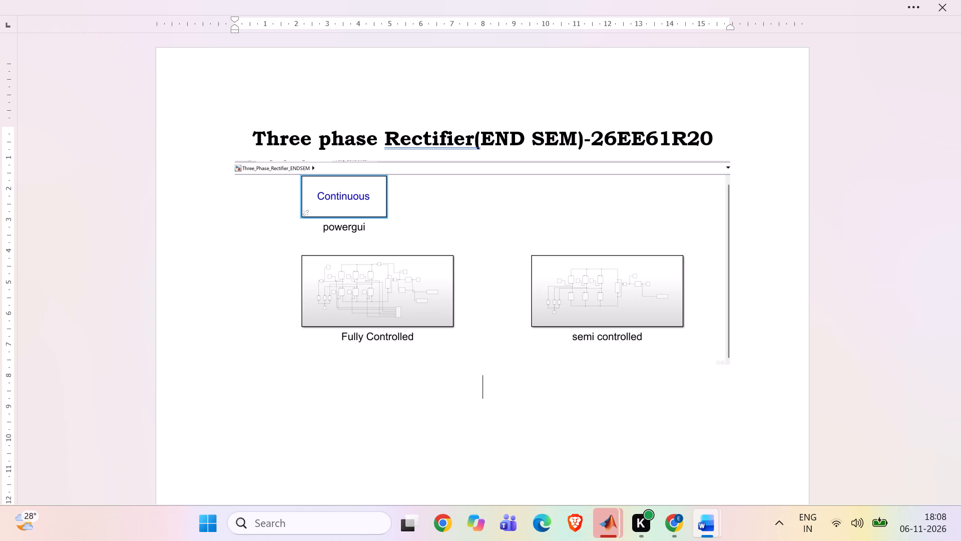
text(FULLY)
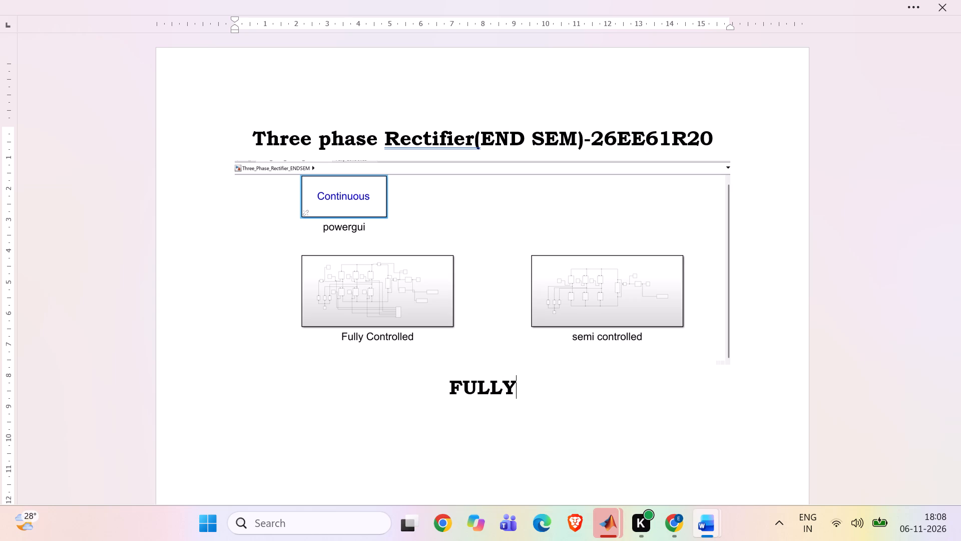
key(space)
text(CON)
key(BackSpace)
key(BackSpace)
key(BackSpace)
key(BackSpace)
key(BackSpace)
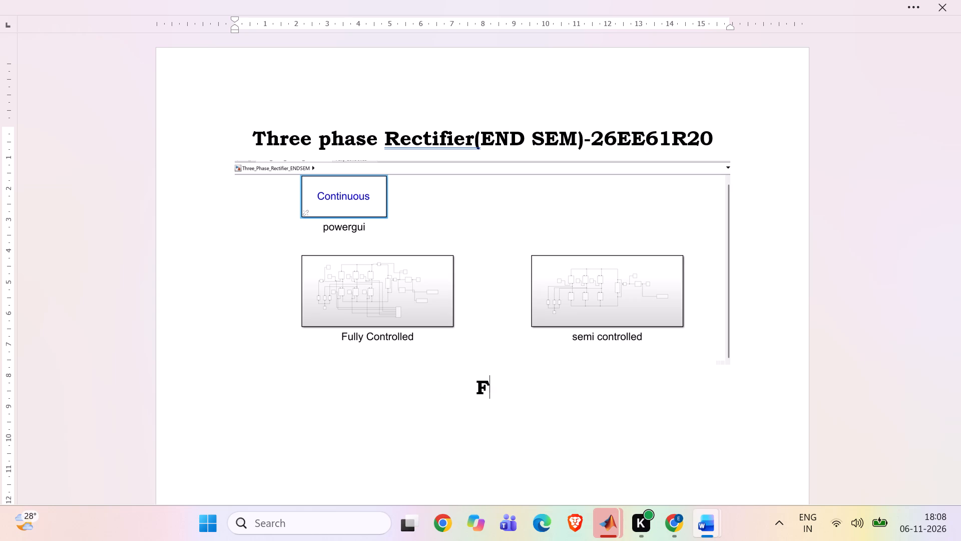
text(ully)
key(space)
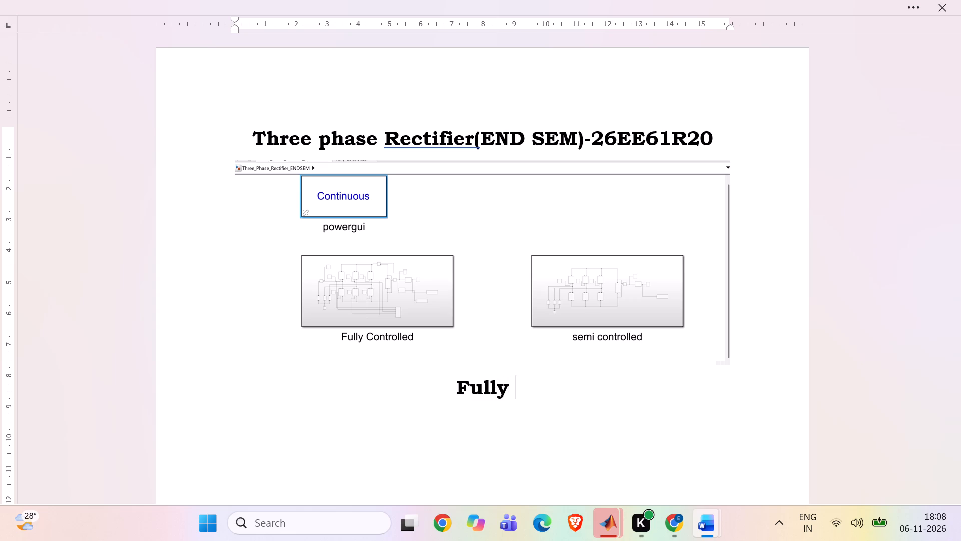
text(Controlled Rec)
text(tif)
text(ier)
Format the "Fully Controlled Rectifier" heading as 12 pt and left-aligned, with an empty line below it.
drag(625, 395, 367, 386)
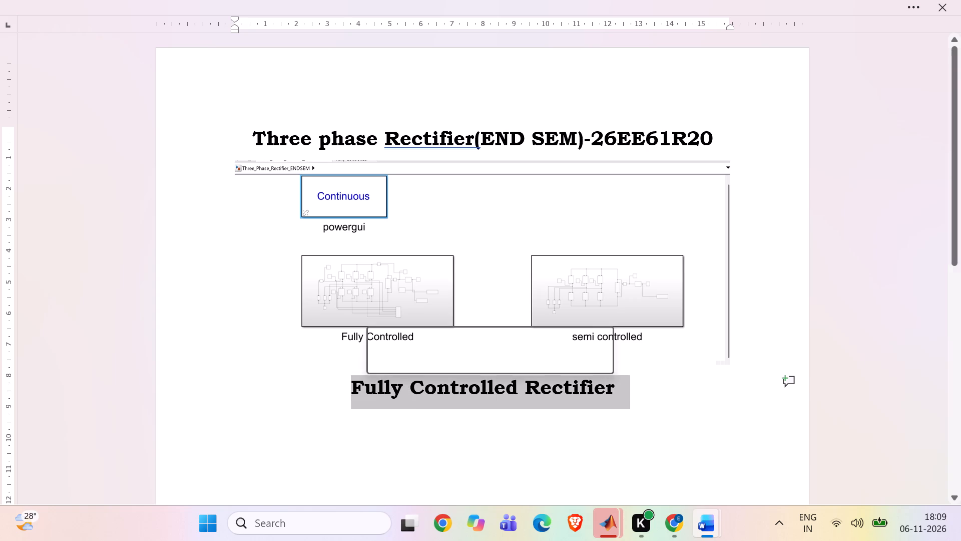
click(476, 339)
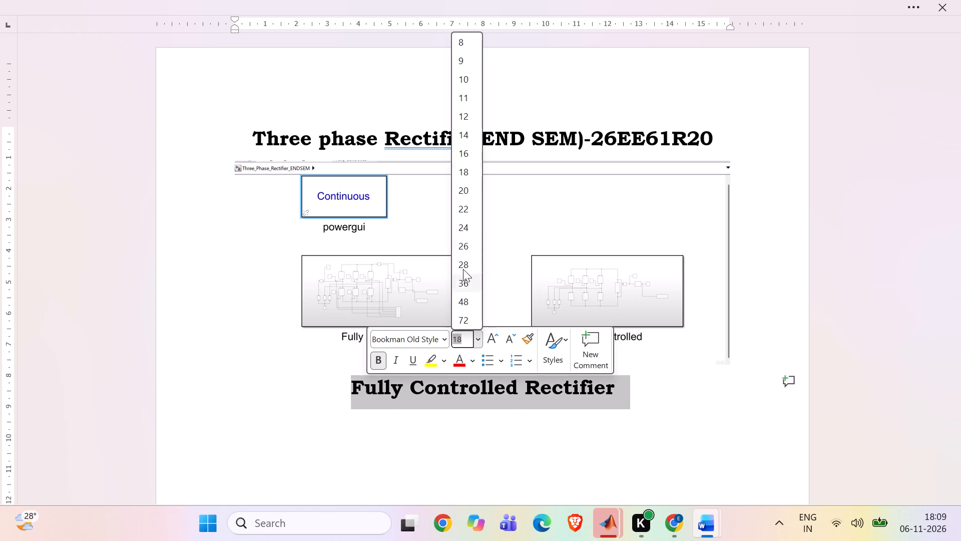
click(464, 115)
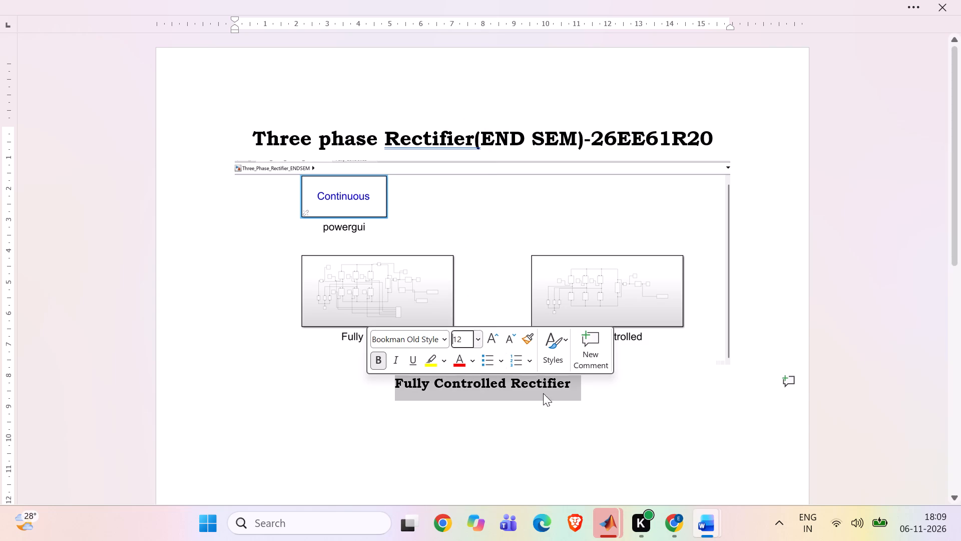
click(570, 403)
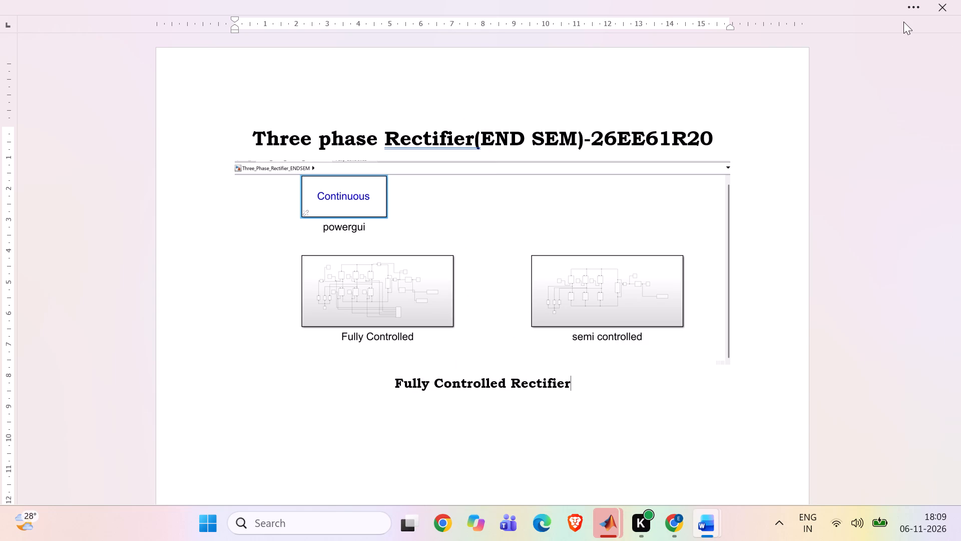
click(910, 0)
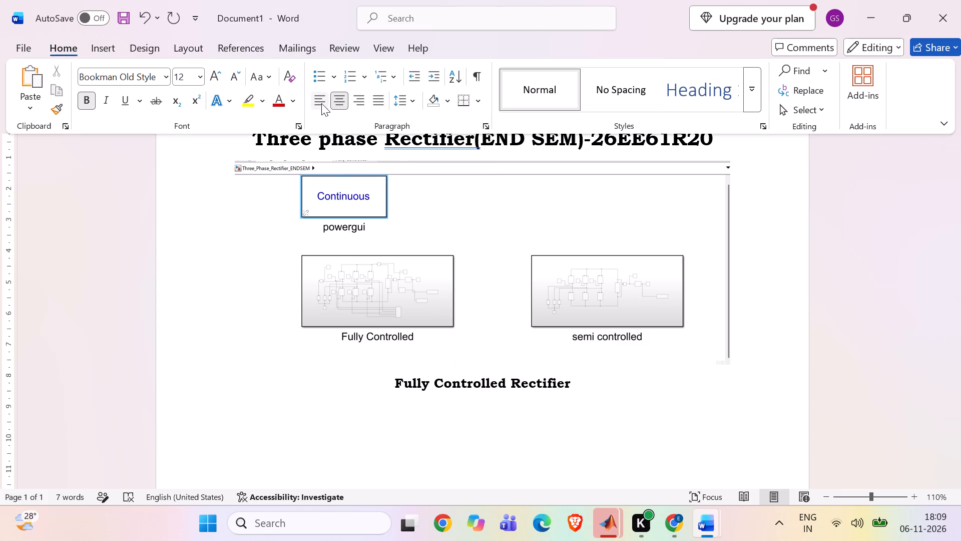
click(321, 103)
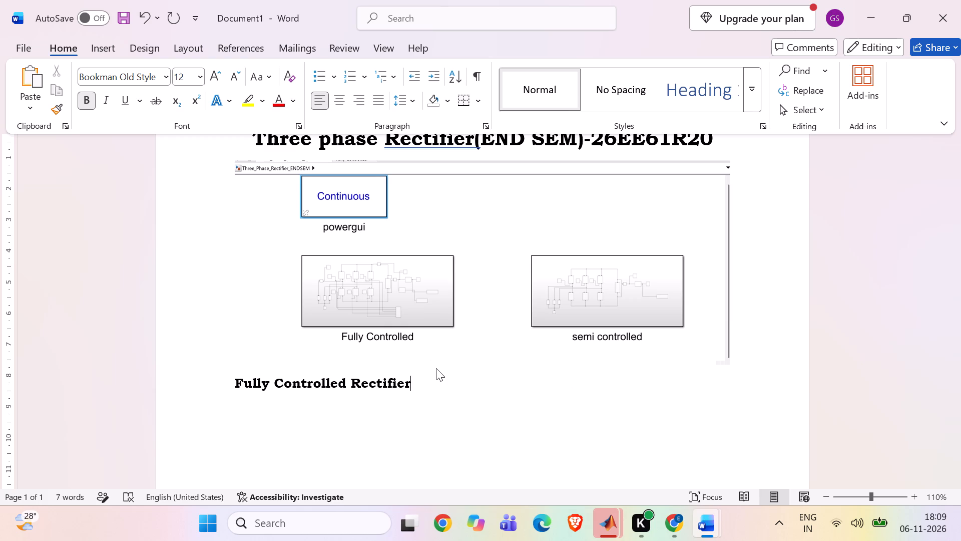
key(Return)
key(Return)
click(406, 383)
key(Return)
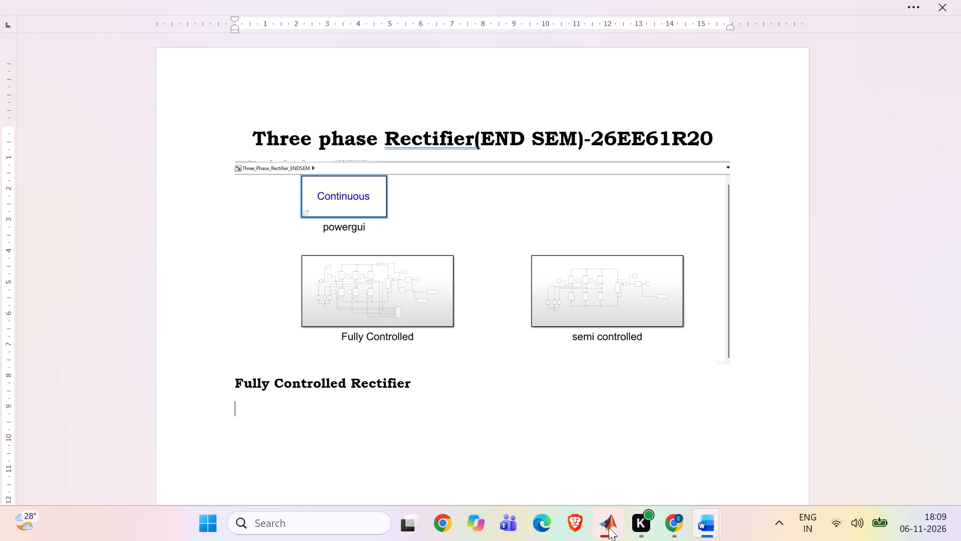
Switch to Simulink, open the Fully Controlled subsystem and capture a rectangular snip of its entire circuit fitted to the canvas.
click(438, 452)
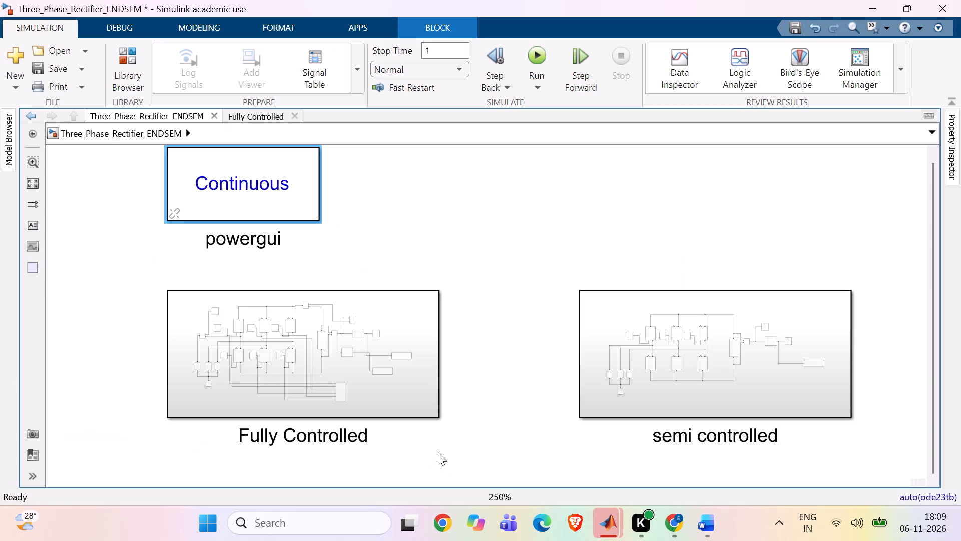
double_click(359, 386)
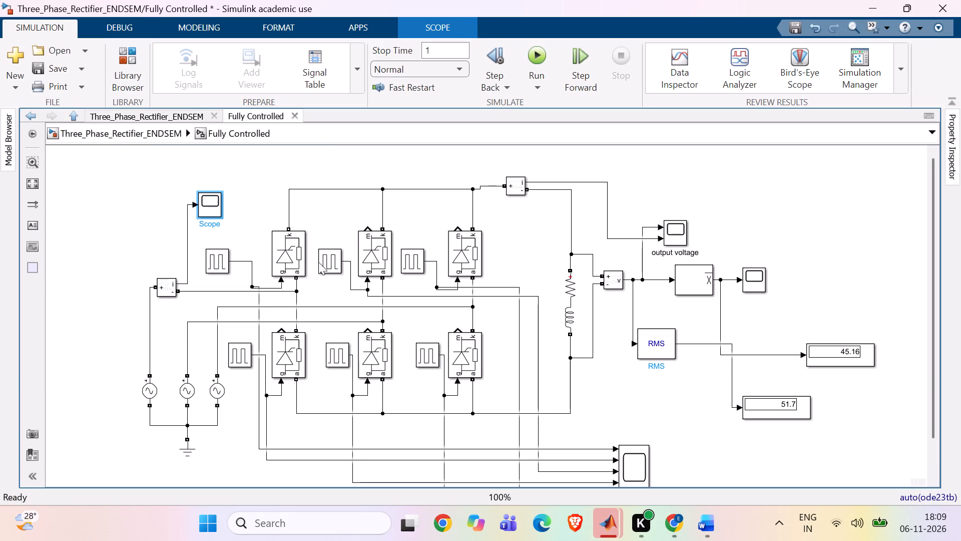
click(149, 207)
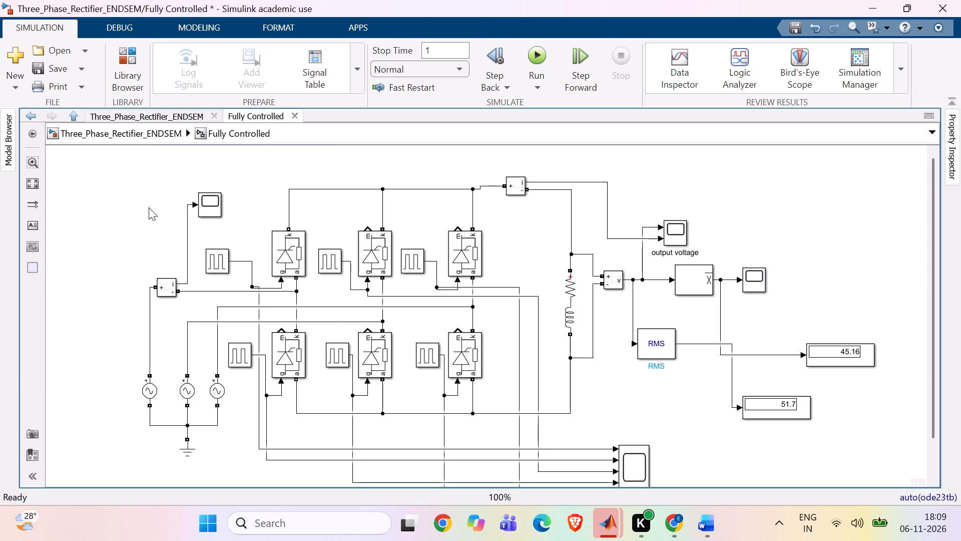
key(Print)
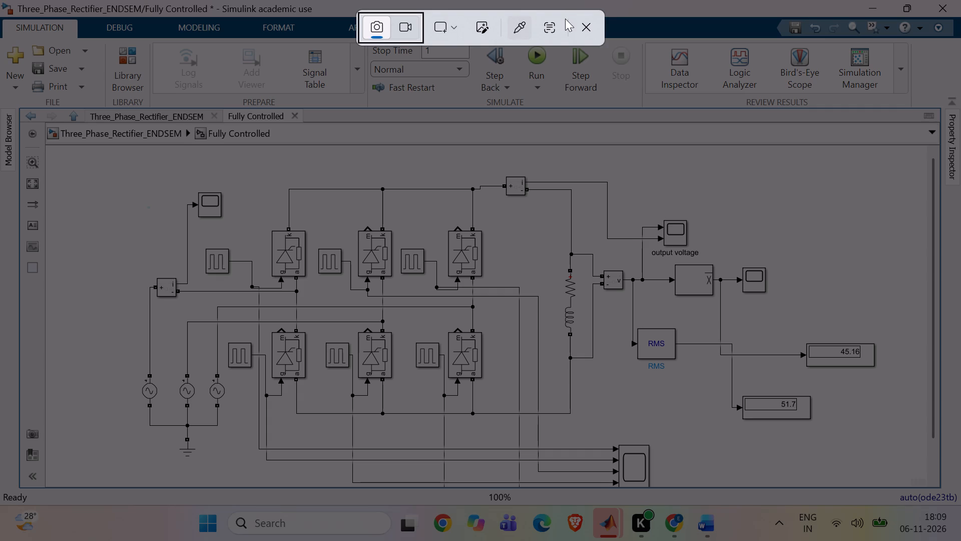
click(578, 23)
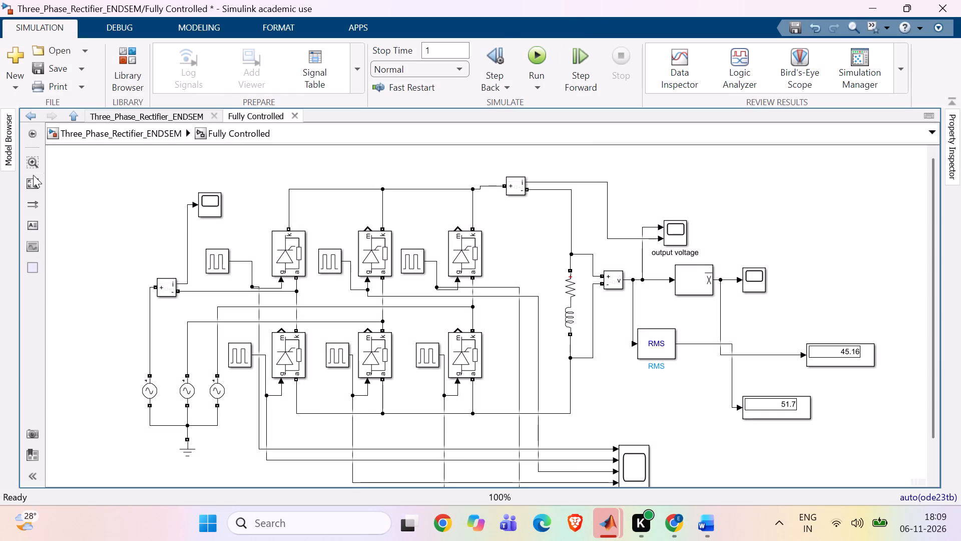
click(29, 178)
key(Print)
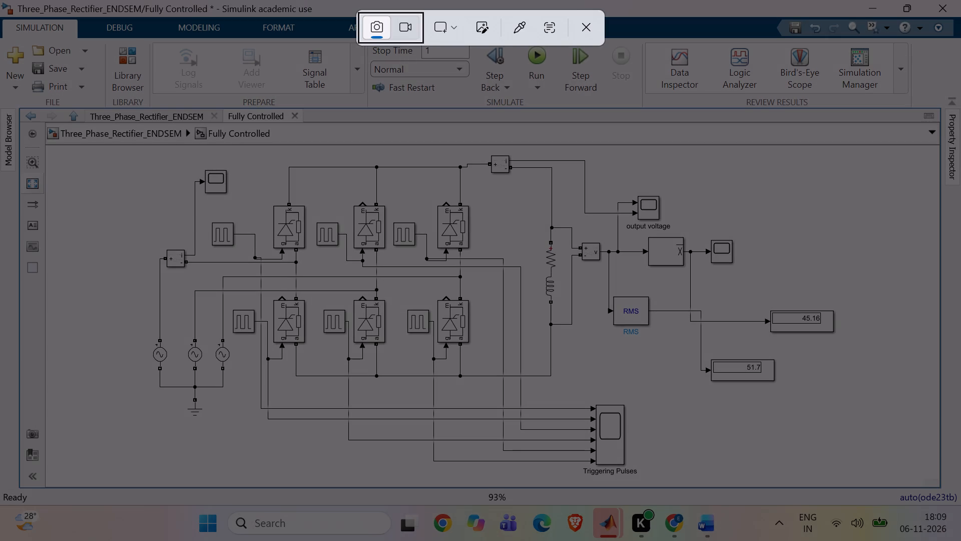
drag(55, 146, 414, 377)
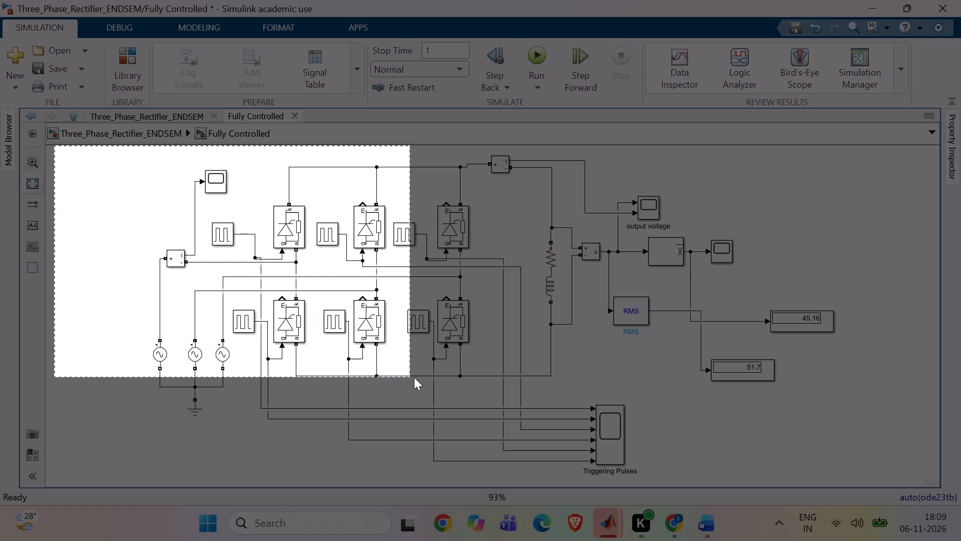
drag(414, 377, 621, 478)
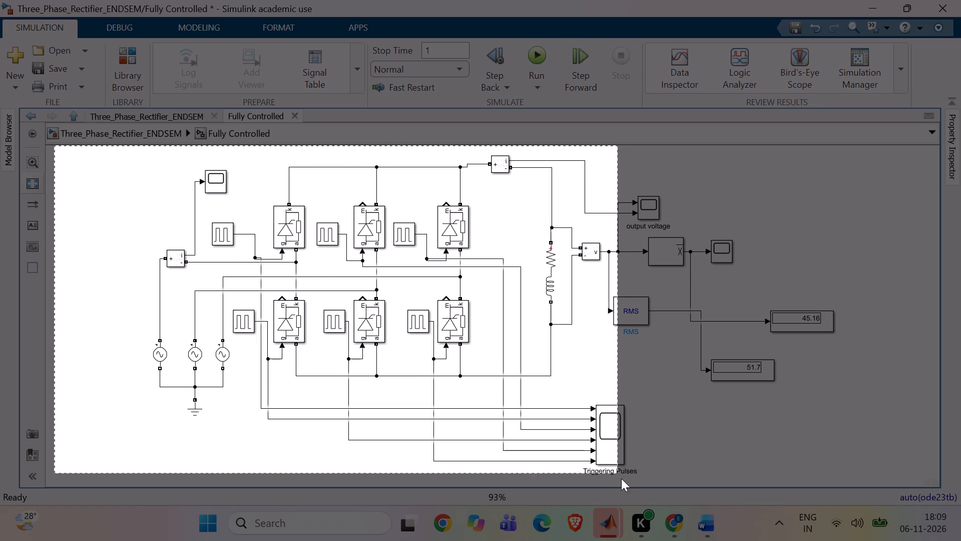
drag(621, 478, 836, 485)
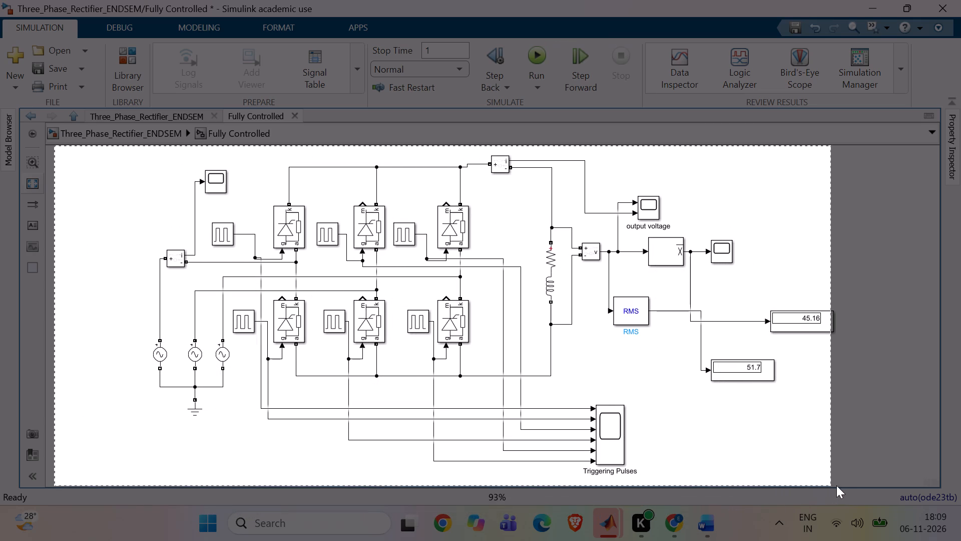
drag(836, 485, 916, 487)
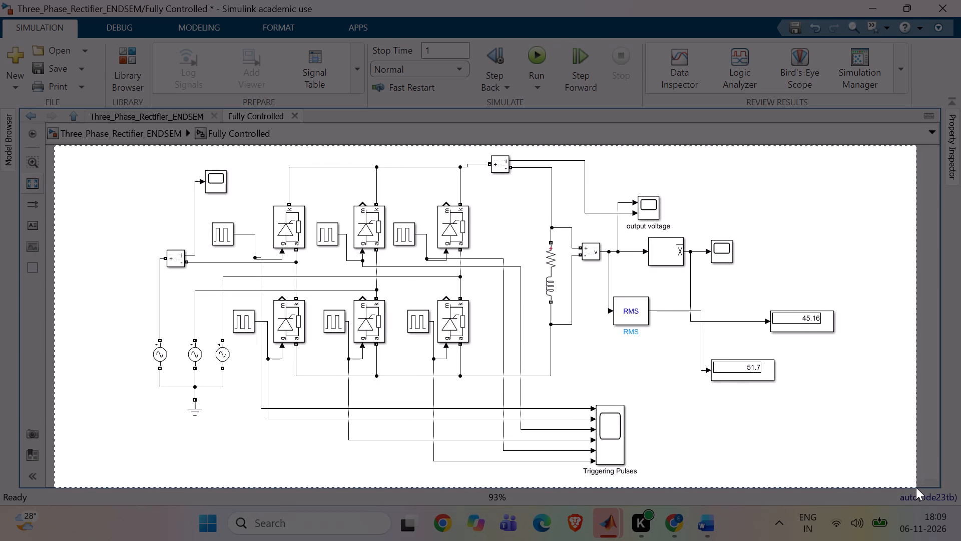
drag(916, 487, 916, 485)
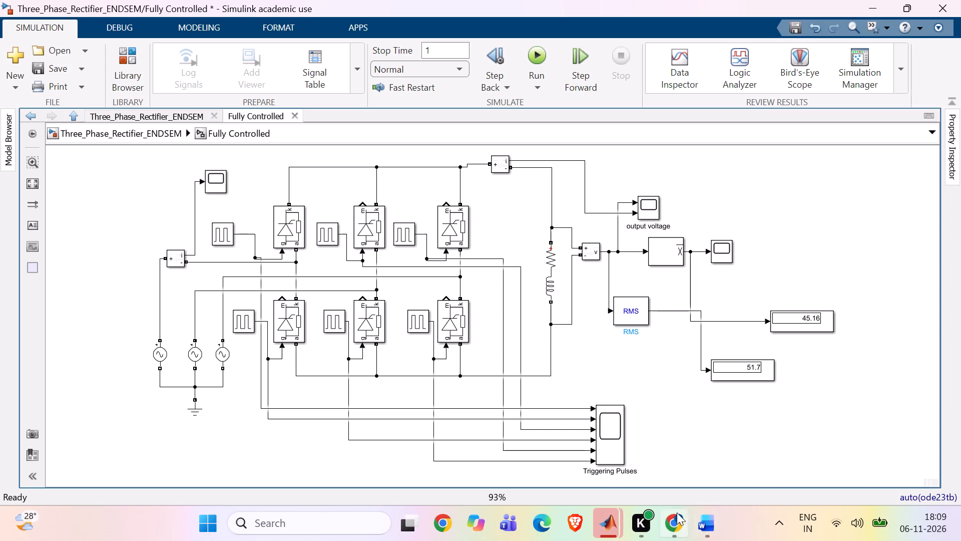
Switch to Word and paste the captured circuit image below the "Fully Controlled Rectifier" heading.
click(749, 471)
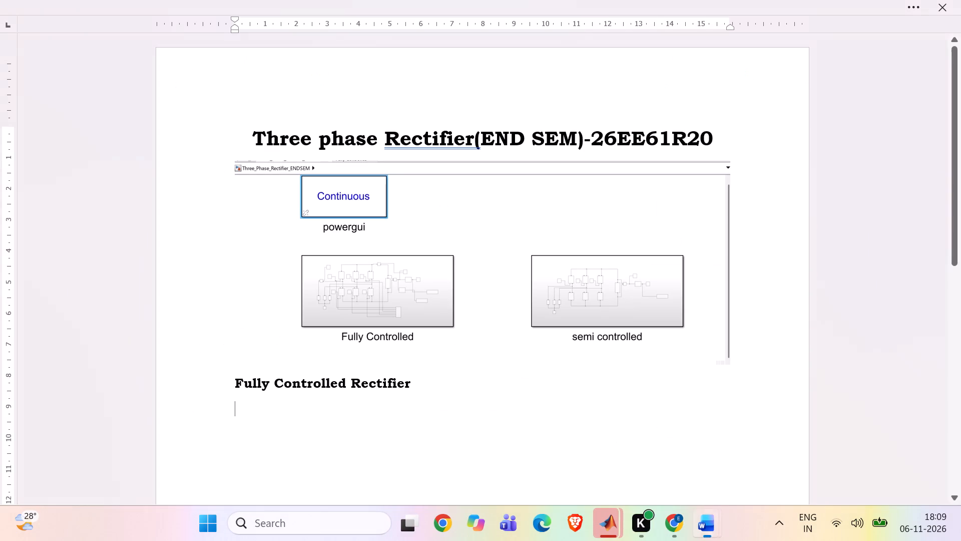
key(ctrl+v)
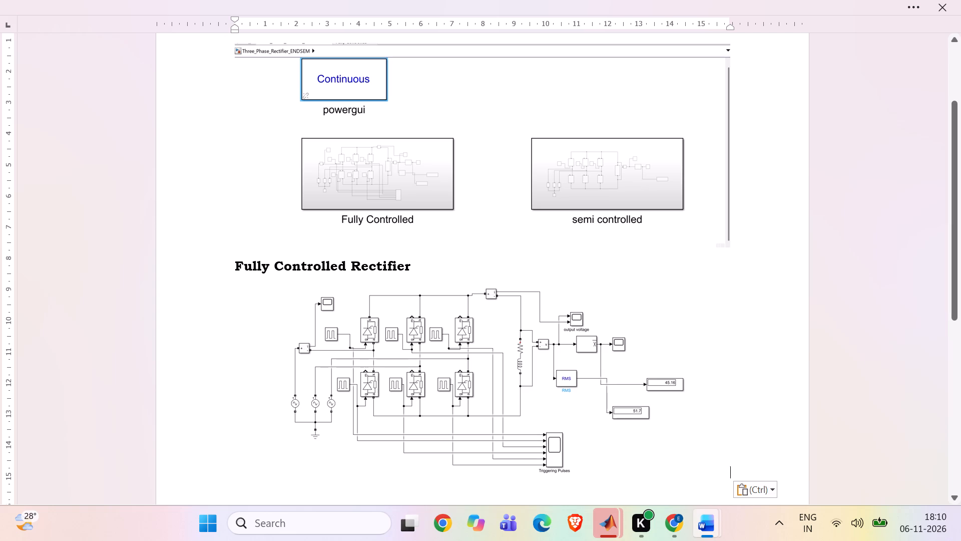
Copy the "Fully Controlled Rectifier" heading below the circuit image, change it to "Semi Controlled Rectifier" and leave an empty line beneath.
drag(413, 266, 256, 260)
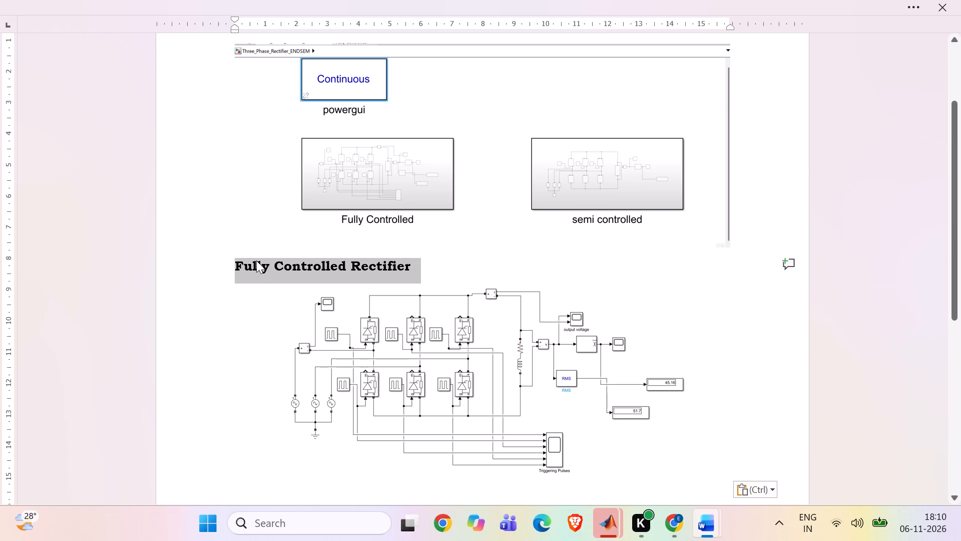
key(ctrl+c)
click(706, 424)
click(750, 464)
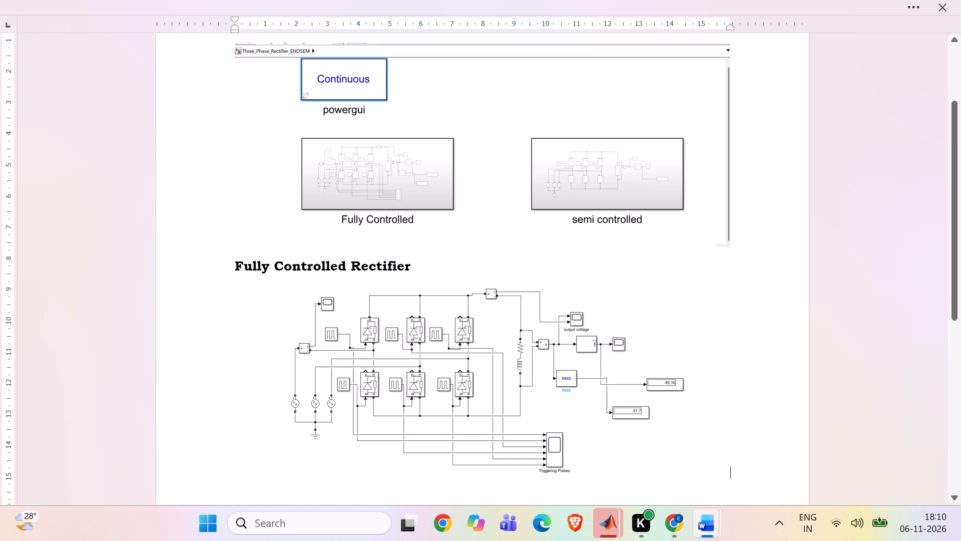
key(Return)
key(ctrl+v)
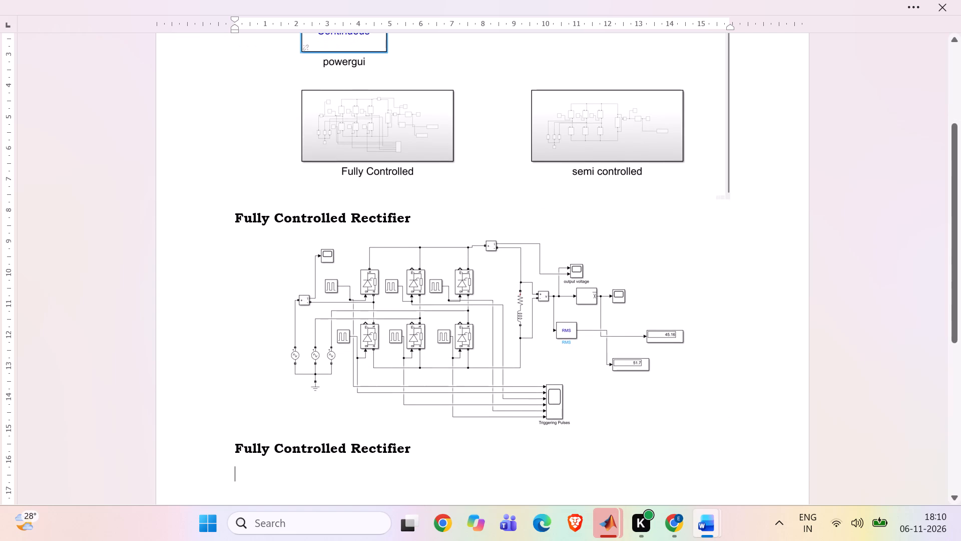
click(266, 447)
key(BackSpace)
key(BackSpace)
key(BackSpace)
key(BackSpace)
key(BackSpace)
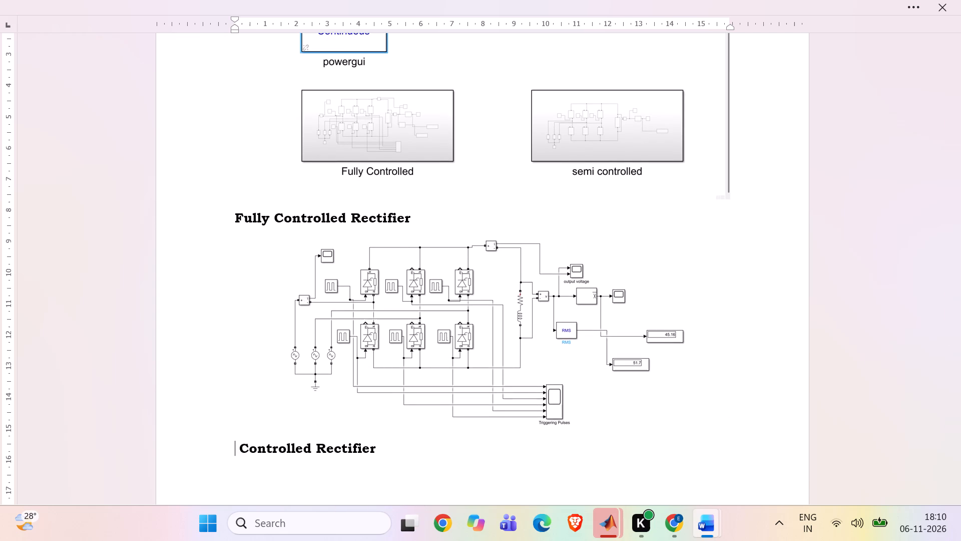
text(Semi)
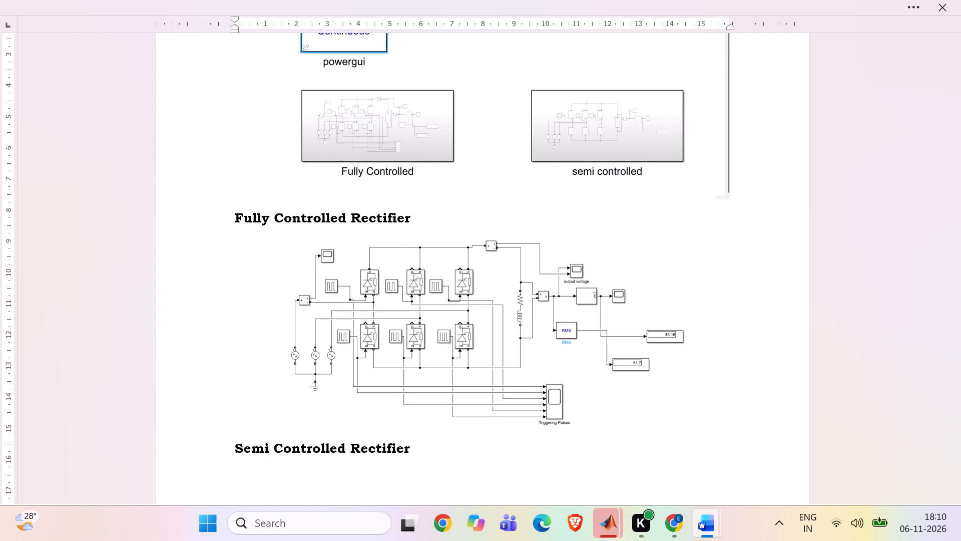
click(418, 455)
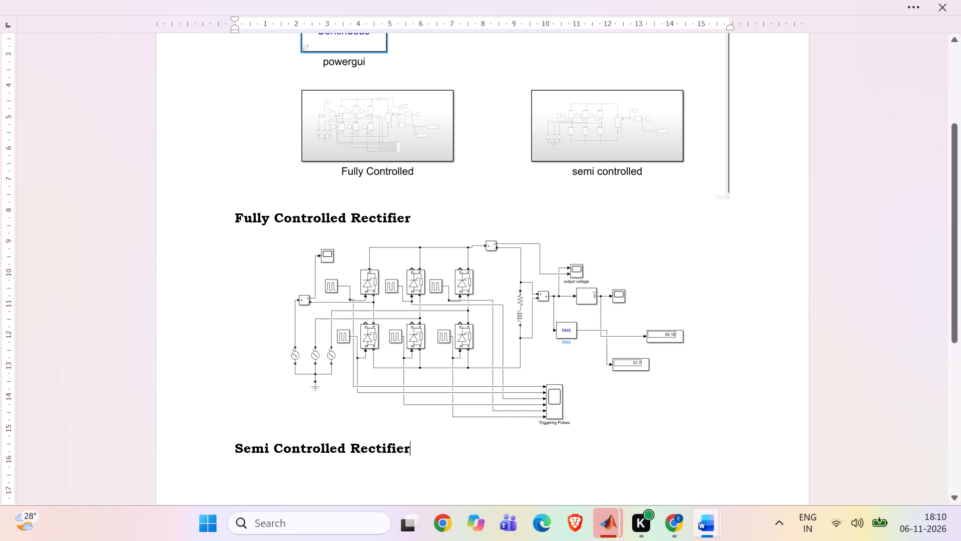
key(Return)
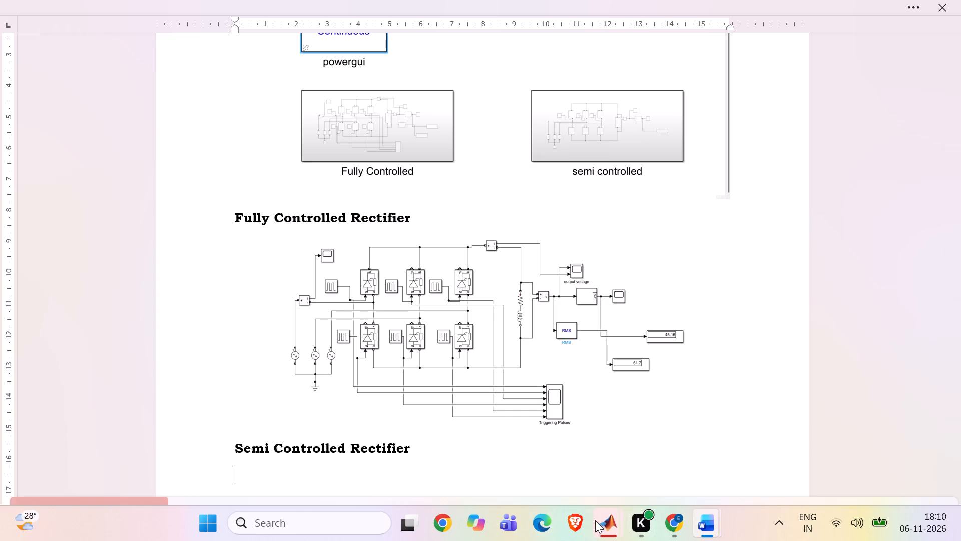
Switch to Simulink and copy the RMS block, its display and their signal lines from the Fully Controlled subsystem.
click(431, 452)
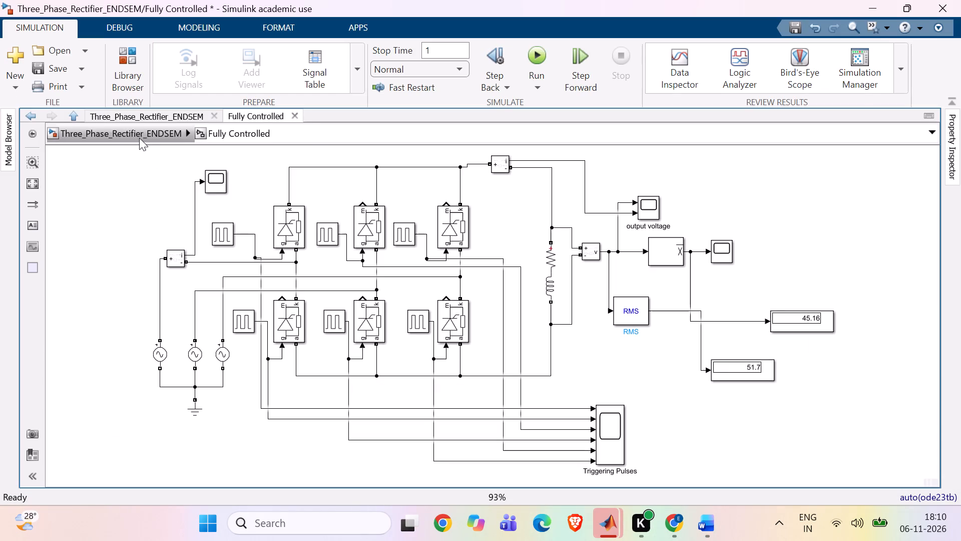
click(78, 113)
double_click(661, 346)
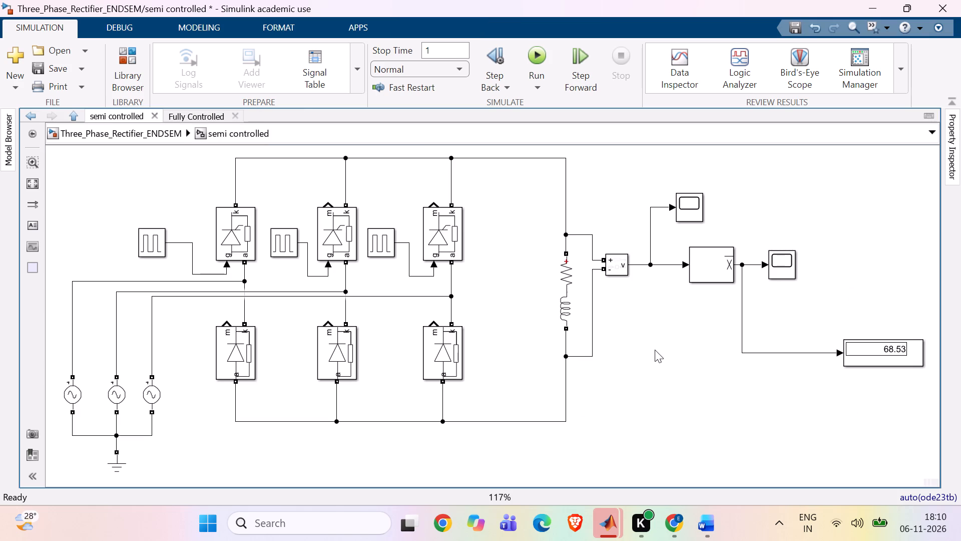
click(72, 112)
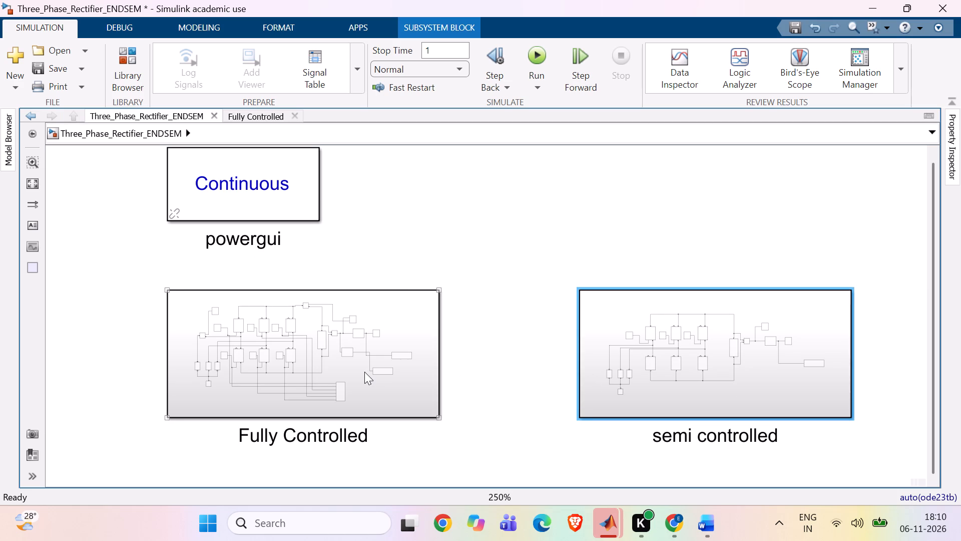
double_click(364, 372)
drag(594, 284, 654, 344)
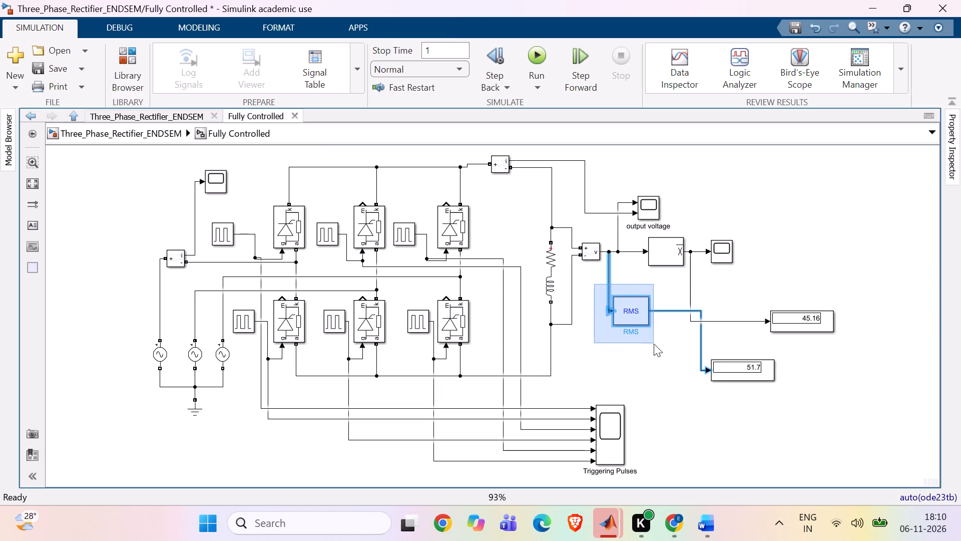
drag(654, 344, 766, 392)
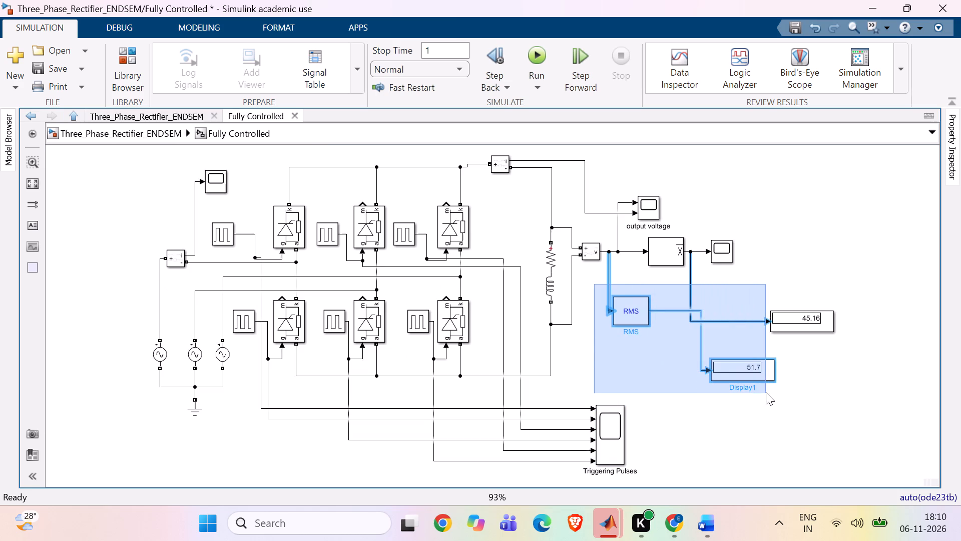
drag(766, 392, 766, 392)
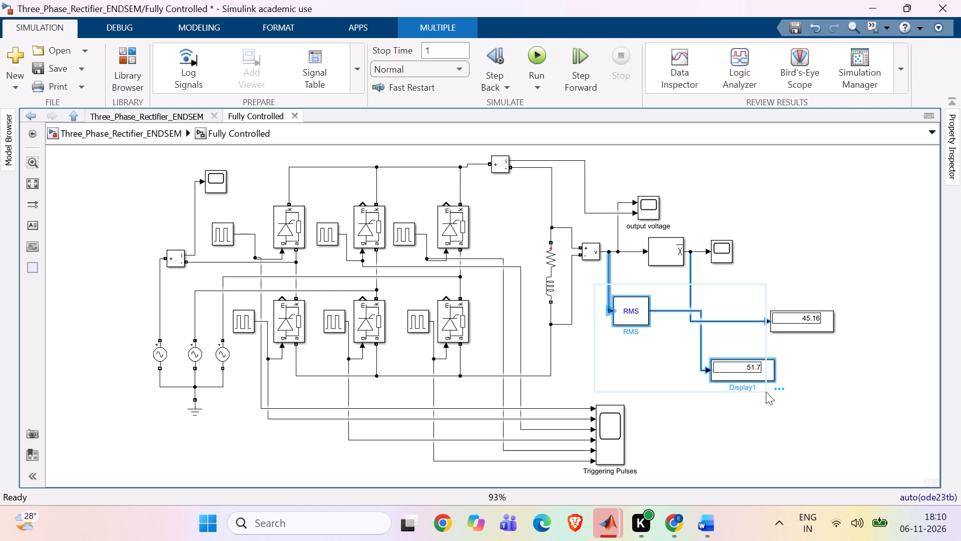
key(ctrl+c)
Paste the copied RMS block and display into the semi controlled subsystem, in the empty area below the mean block.
click(78, 116)
double_click(638, 340)
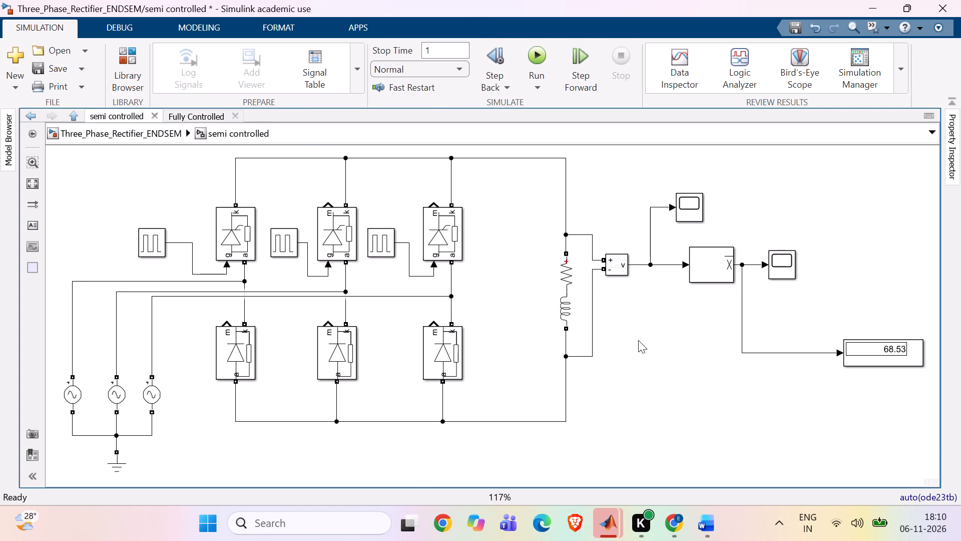
click(669, 388)
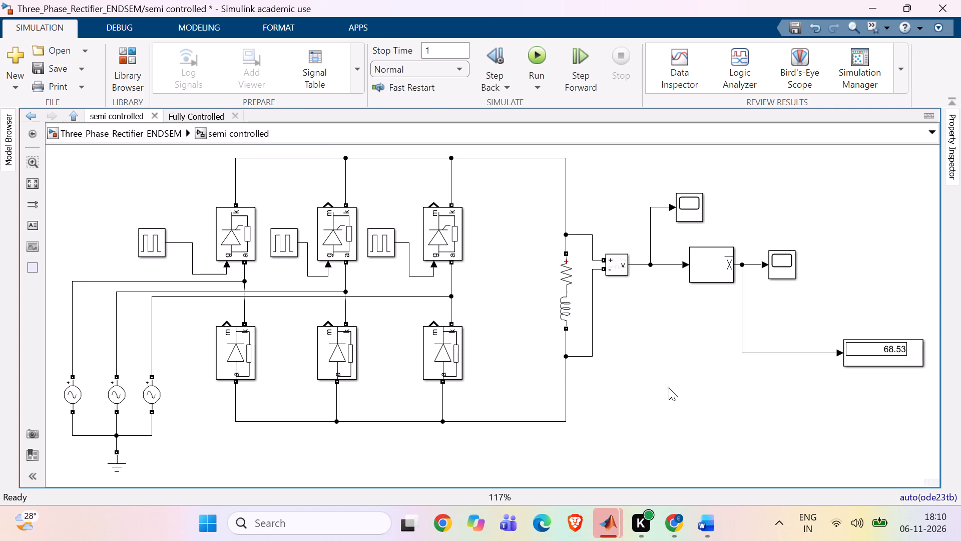
key(ctrl+v)
click(669, 388)
key(Left)
key(Left)
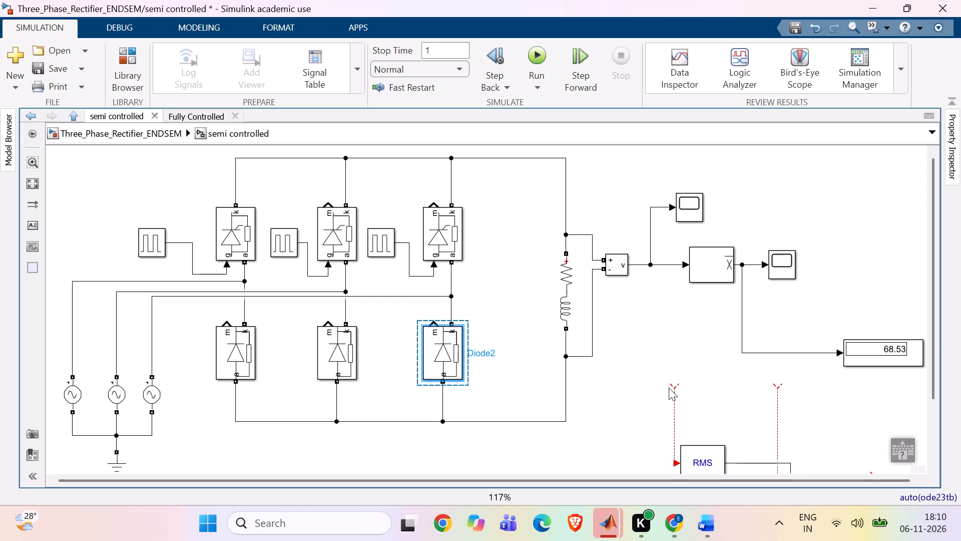
Shift the pasted RMS group, together with the mean-value display, slightly to the right on the canvas.
drag(662, 363, 814, 505)
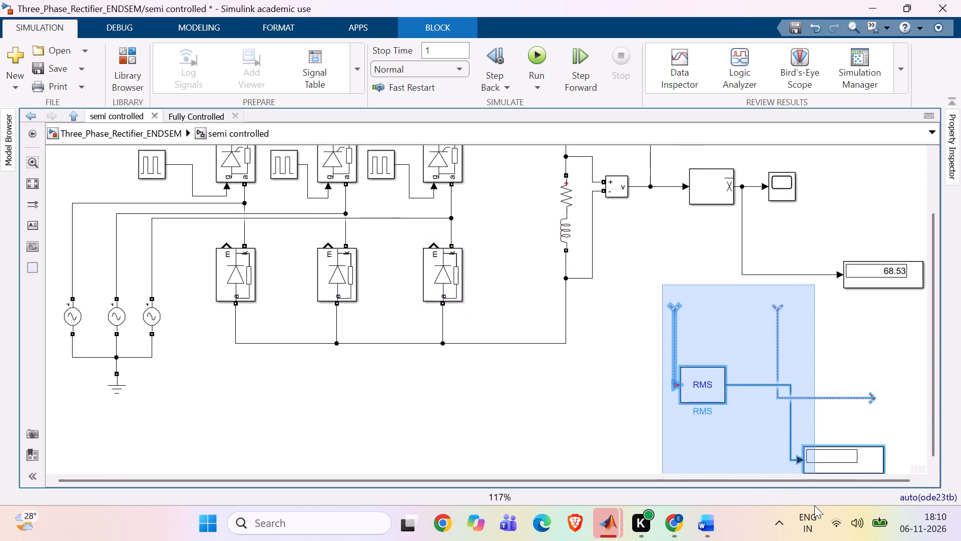
drag(814, 505, 867, 479)
key(Left)
key(Left)
key(Left)
key(Left)
key(Left)
key(Left)
key(Left)
key(Left)
key(Left)
key(Left)
key(Left)
key(Left)
key(Left)
key(Left)
key(Left)
key(Left)
key(Left)
key(Left)
key(Left)
key(Left)
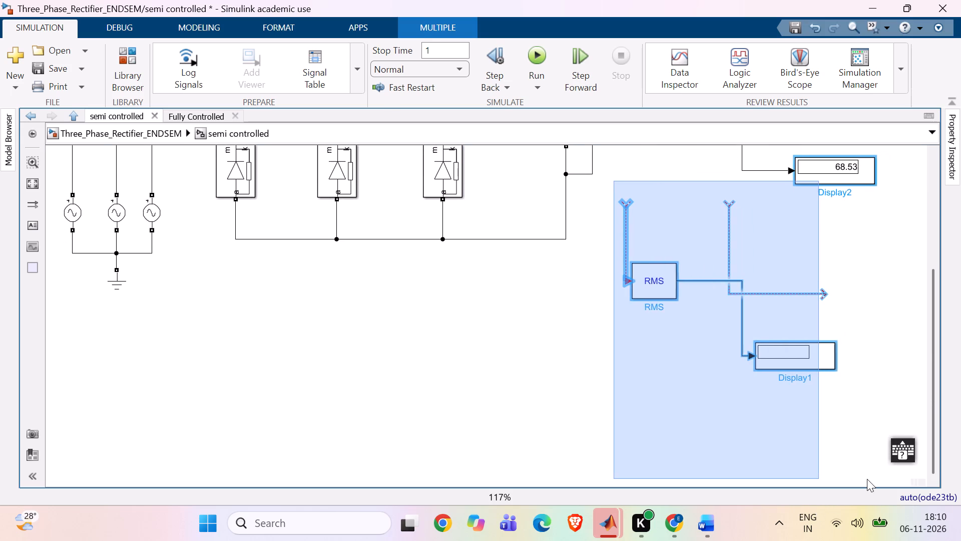
key(Right)
key(Right)
key(Right)
key(Right)
key(Right)
key(Right)
key(Right)
key(Right)
key(Right)
key(Right)
key(Right)
key(Right)
key(Right)
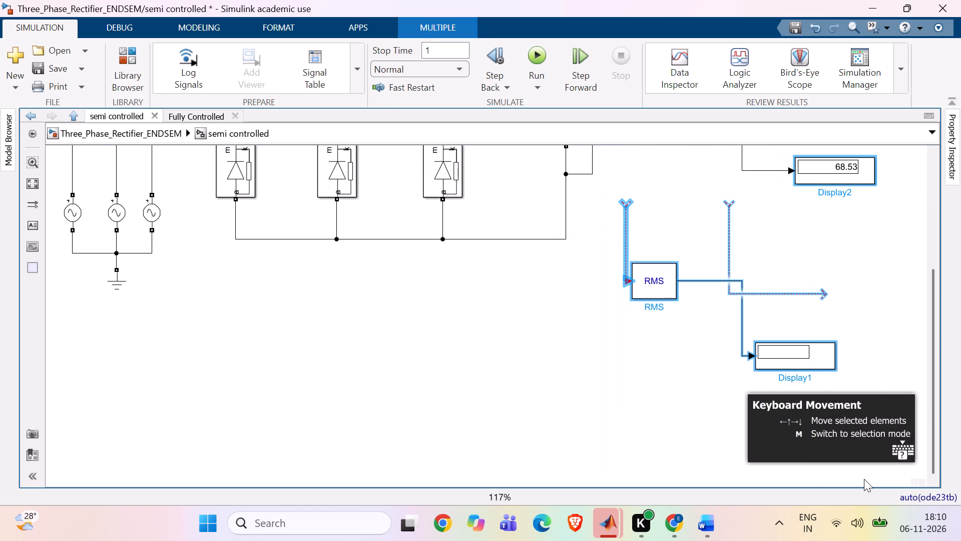
key(Right)
key(Right)
key(Right)
key(Right)
key(Right)
key(Right)
key(Right)
key(Right)
key(Right)
key(Right)
key(Right)
key(Right)
key(Right)
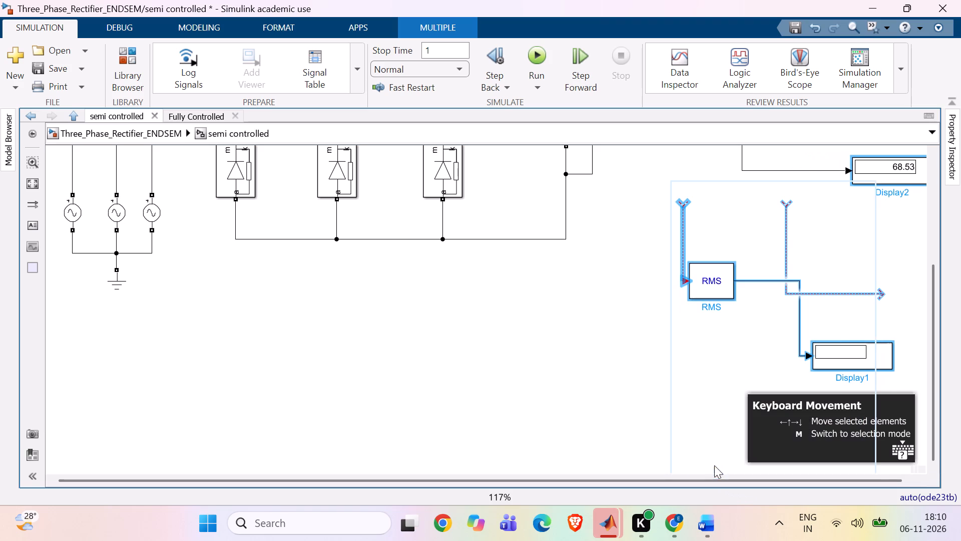
click(546, 401)
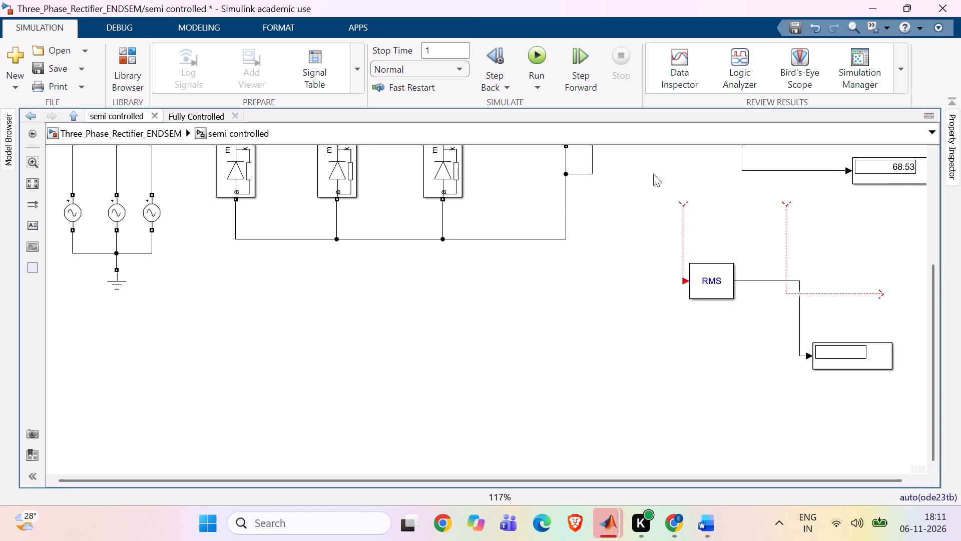
Delete the unconnected signal line that was pasted beside the RMS block.
click(652, 176)
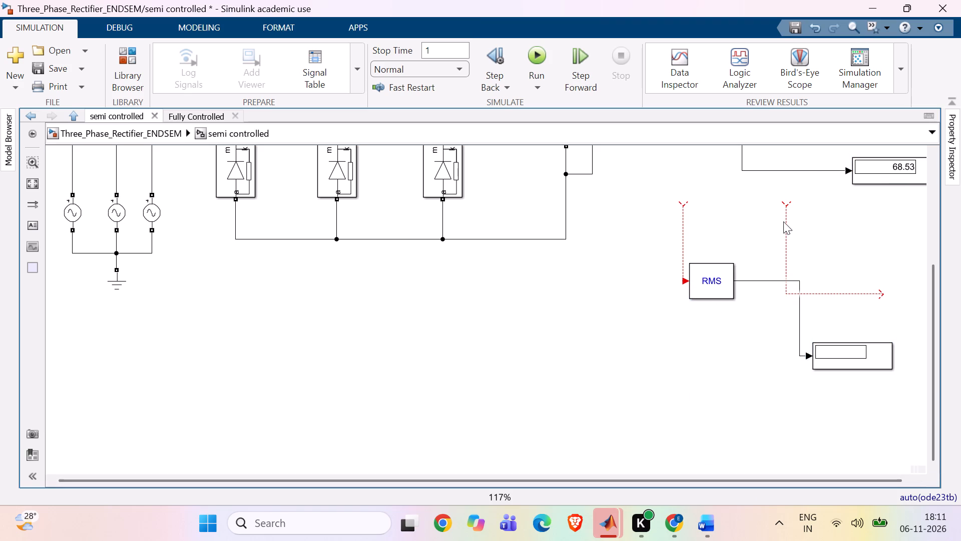
click(783, 221)
key(BackSpace)
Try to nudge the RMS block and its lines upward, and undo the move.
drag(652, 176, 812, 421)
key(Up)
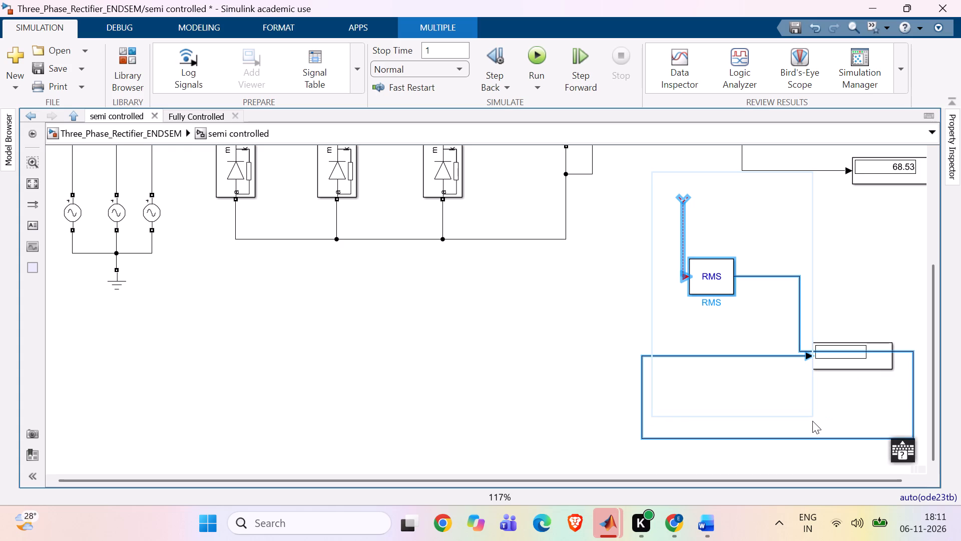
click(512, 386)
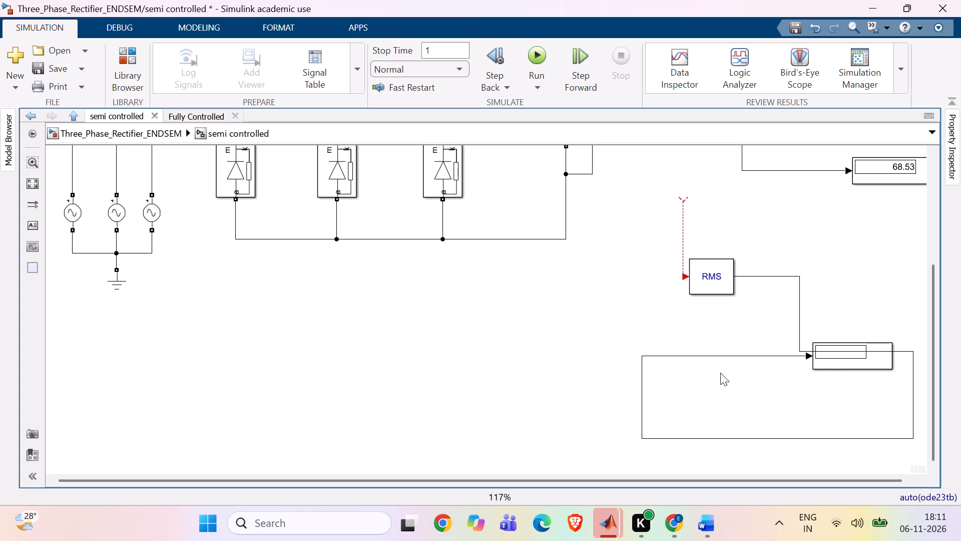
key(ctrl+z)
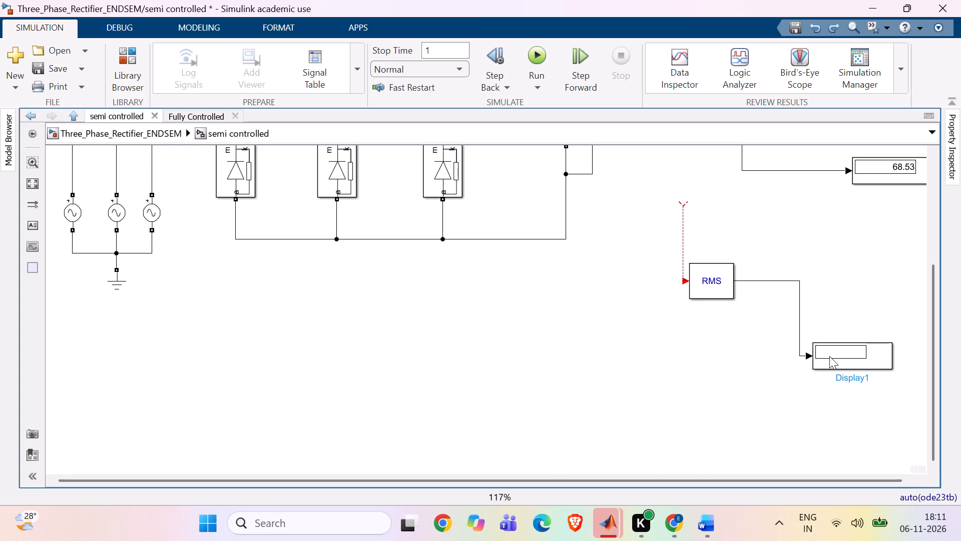
Connect the RMS block's loose input line to the output signal of the load voltage measurement block.
scroll(829, 357, down, 1)
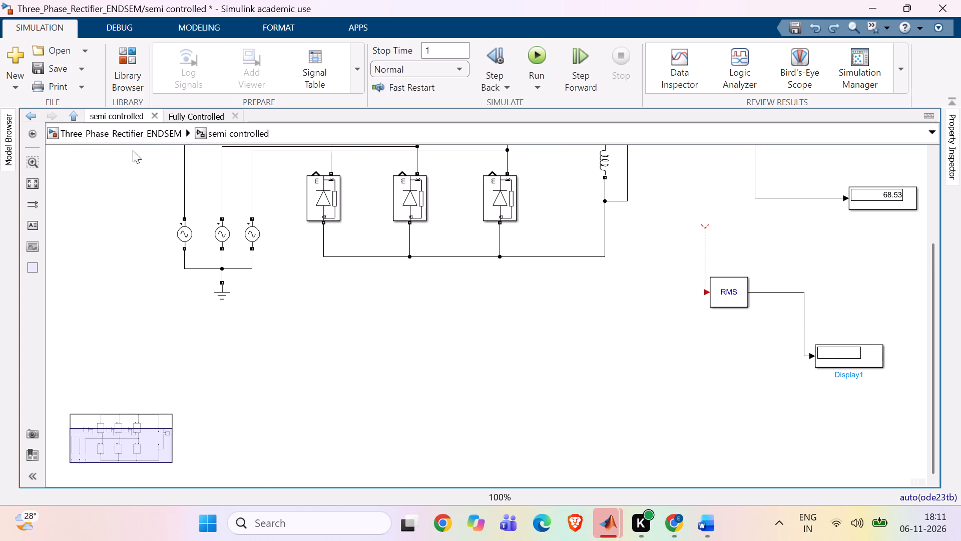
scroll(125, 145, down, 3)
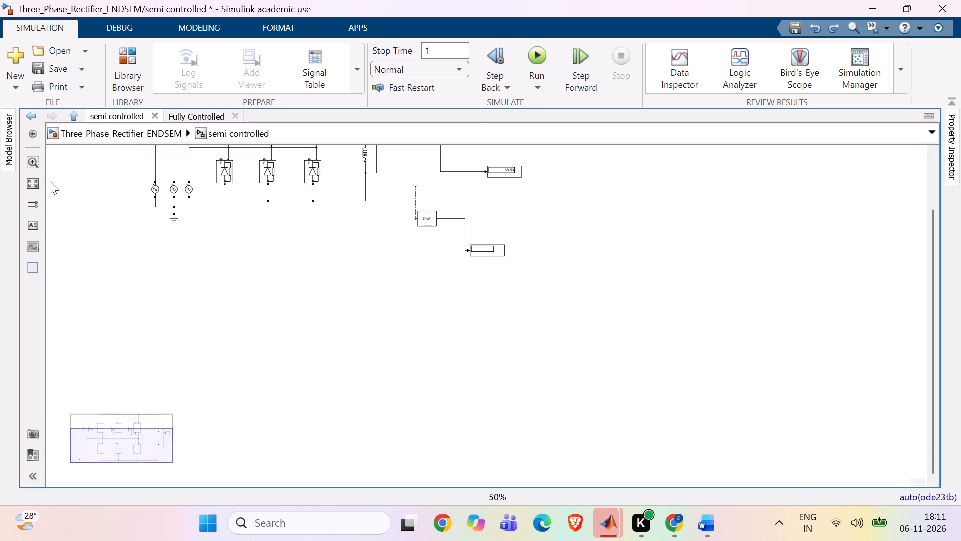
click(32, 186)
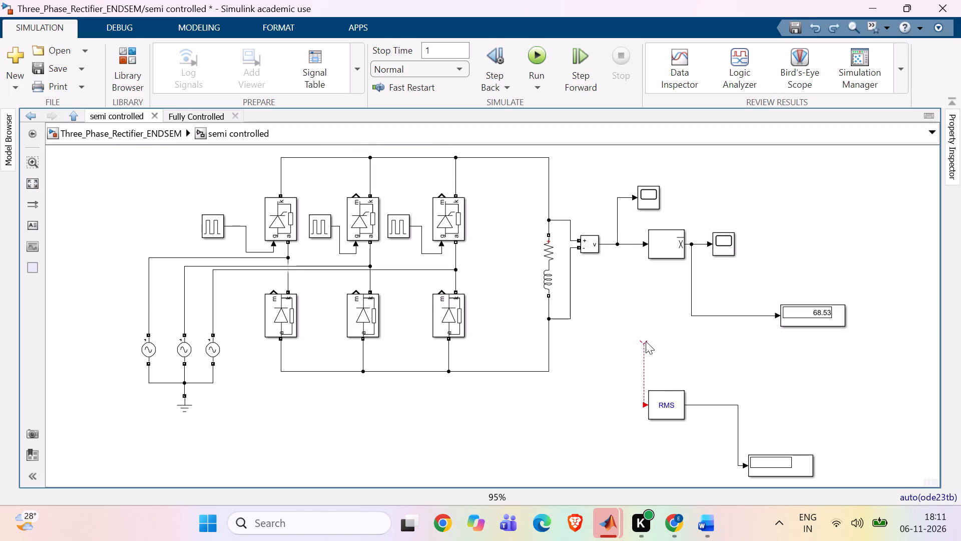
drag(643, 342, 605, 245)
drag(605, 245, 605, 244)
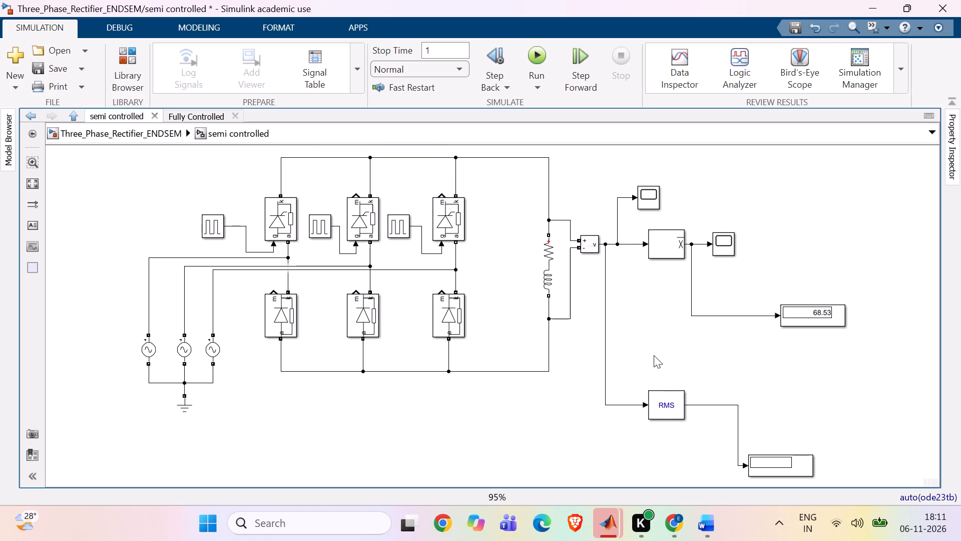
Move the RMS block and its display left and up, placing them close beneath the mean block and voltage measurement.
drag(654, 355, 848, 483)
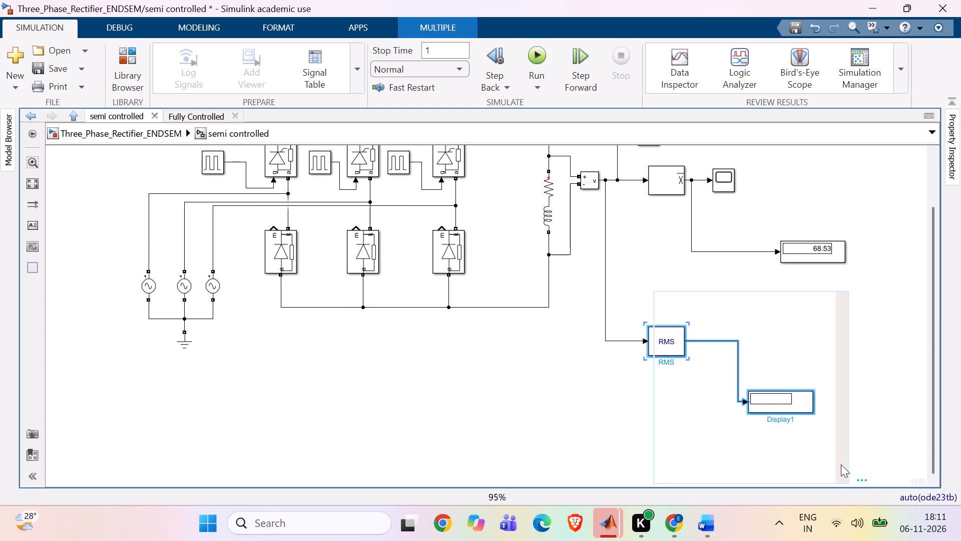
key(Left)
key(Left)
key(Left)
key(Left)
key(Left)
key(Left)
key(Left)
key(Left)
key(Left)
key(Left)
key(Left)
key(Right)
key(Right)
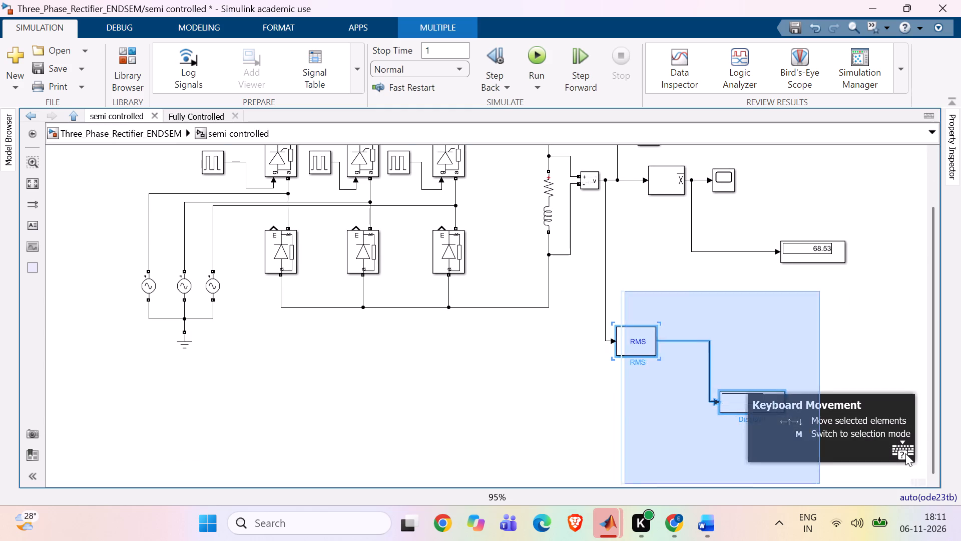
key(Right)
key(Right)
key(Up)
key(Up)
key(Up)
key(Up)
key(Up)
key(Up)
key(Up)
key(Up)
key(Up)
key(Up)
key(Up)
key(Up)
key(Up)
key(Up)
key(Up)
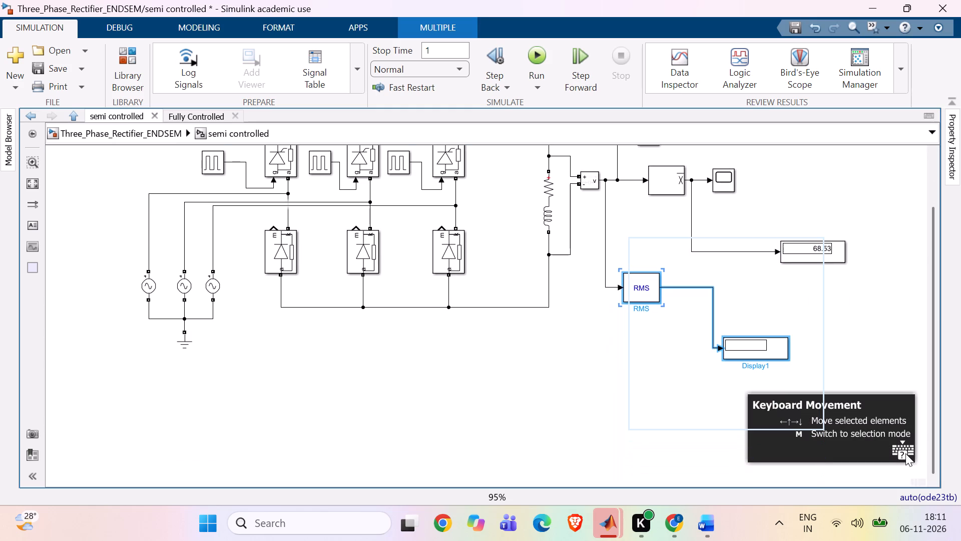
key(Up)
key(Up)
key(Up)
key(Up)
key(Up)
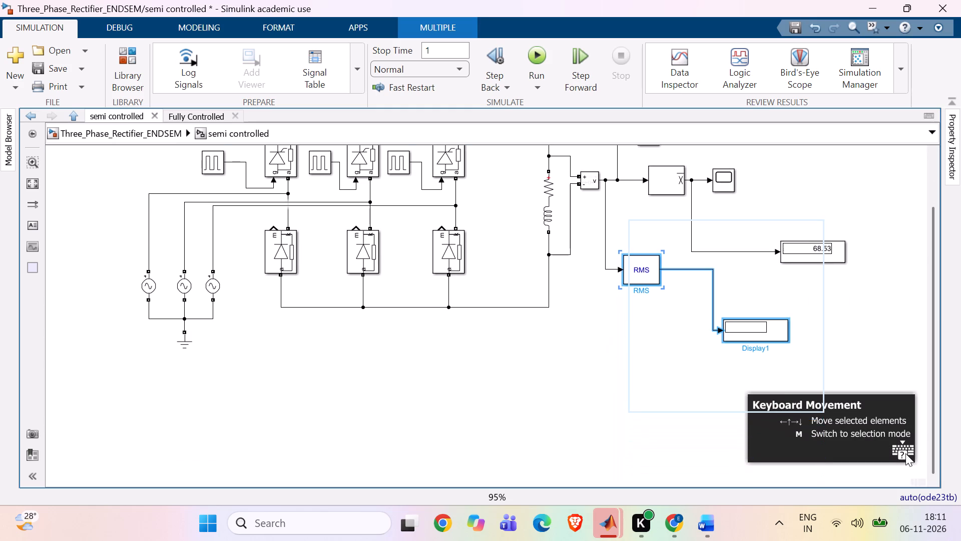
click(624, 413)
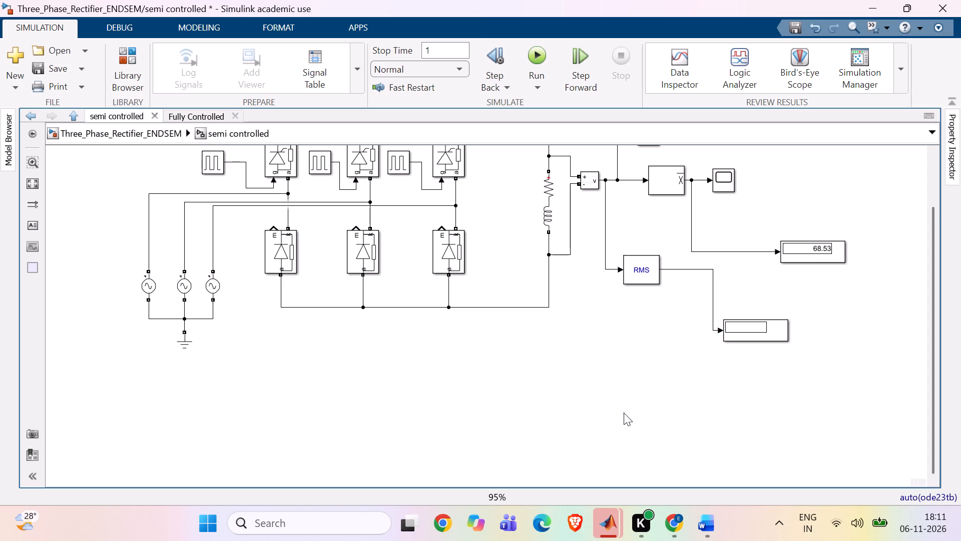
Run the simulation of the rectifier model.
key(ctrl+t)
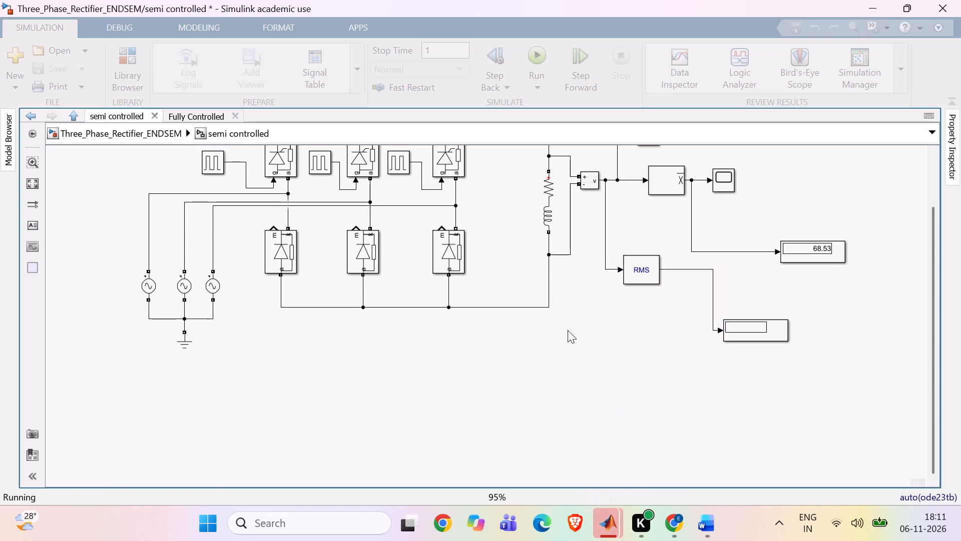
Fit the semi controlled circuit to the canvas and capture a rectangular snip of the entire circuit.
click(30, 190)
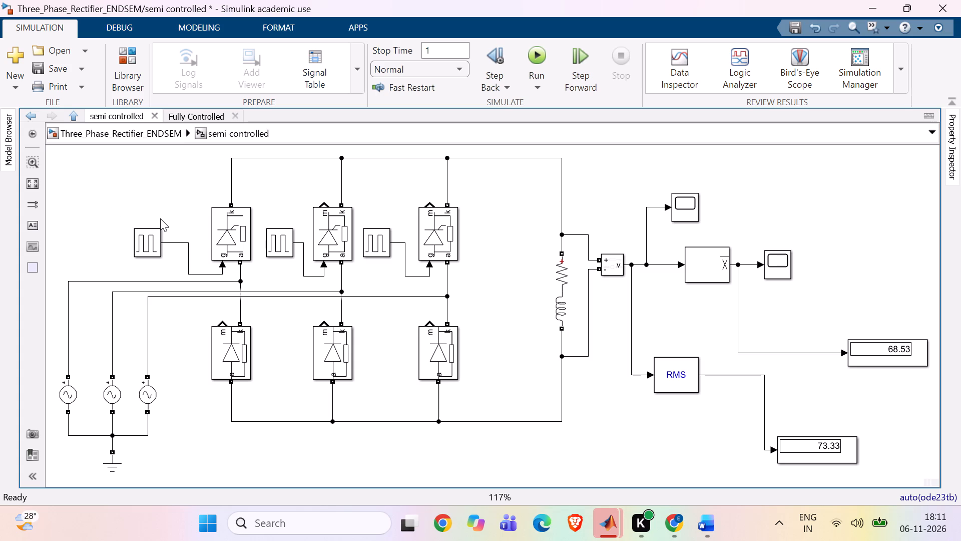
key(Print)
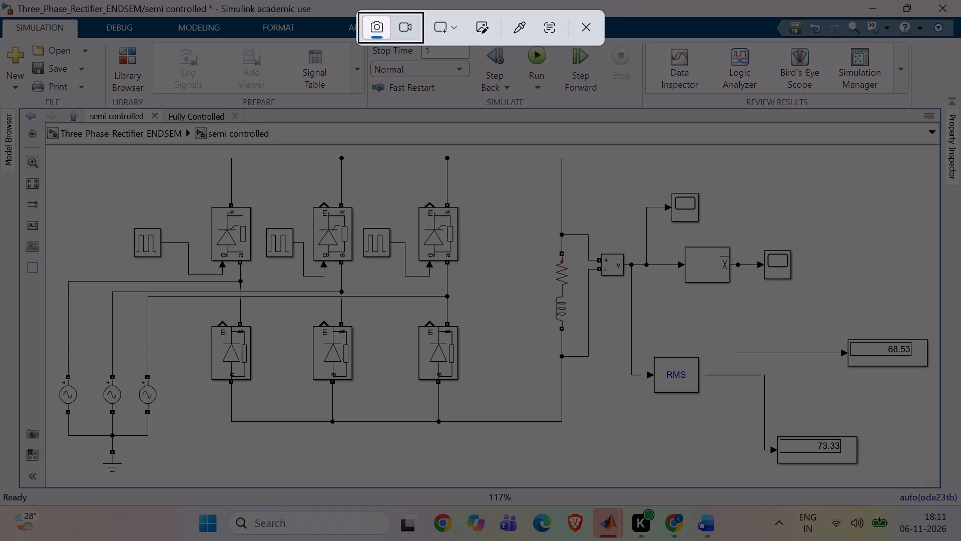
drag(52, 147, 507, 512)
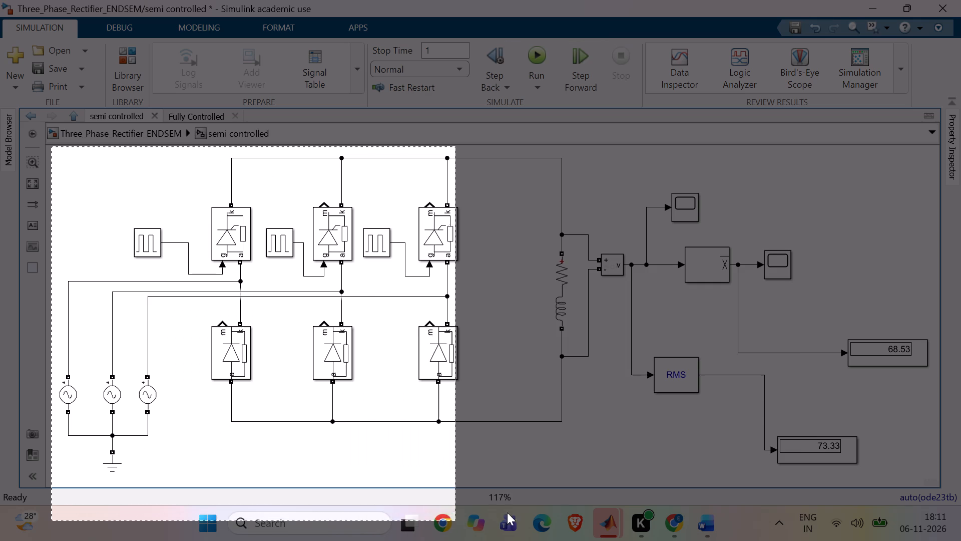
drag(507, 512, 936, 488)
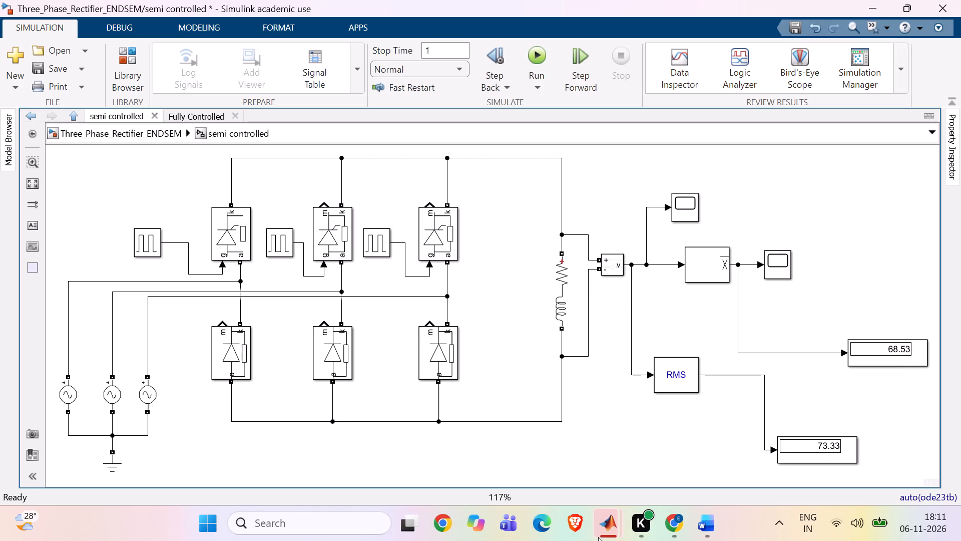
Switch to the Word report and paste the captured circuit image under the Semi Controlled Rectifier heading, followed by a new line.
click(775, 445)
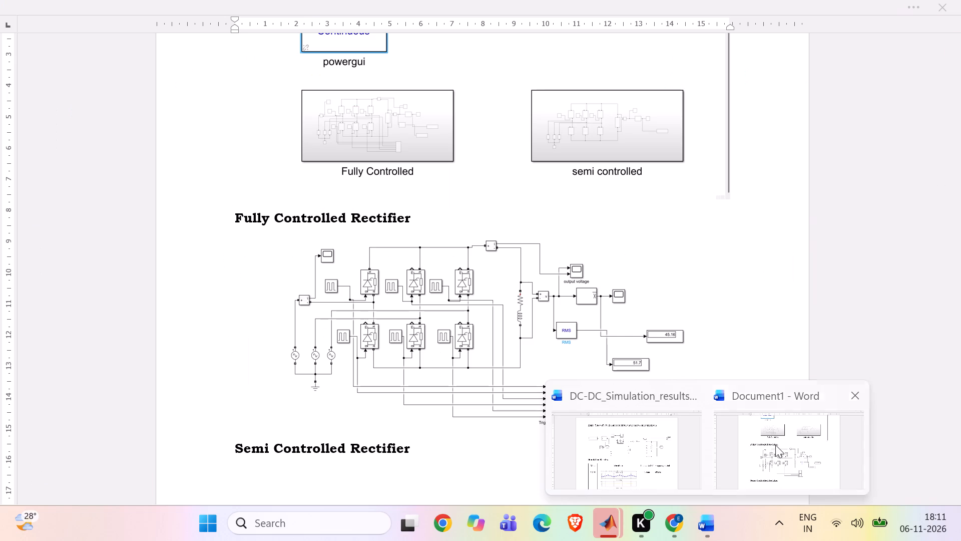
key(ctrl+v)
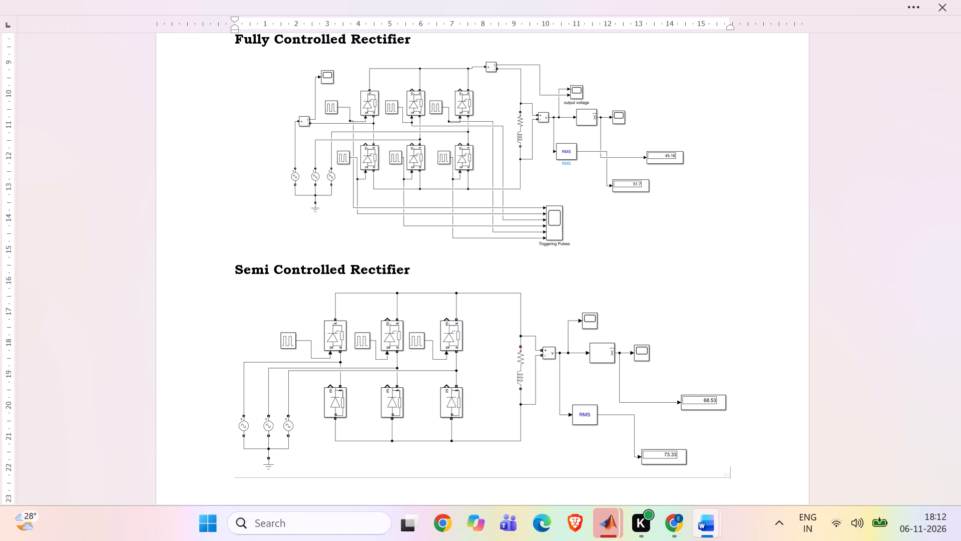
key(Return)
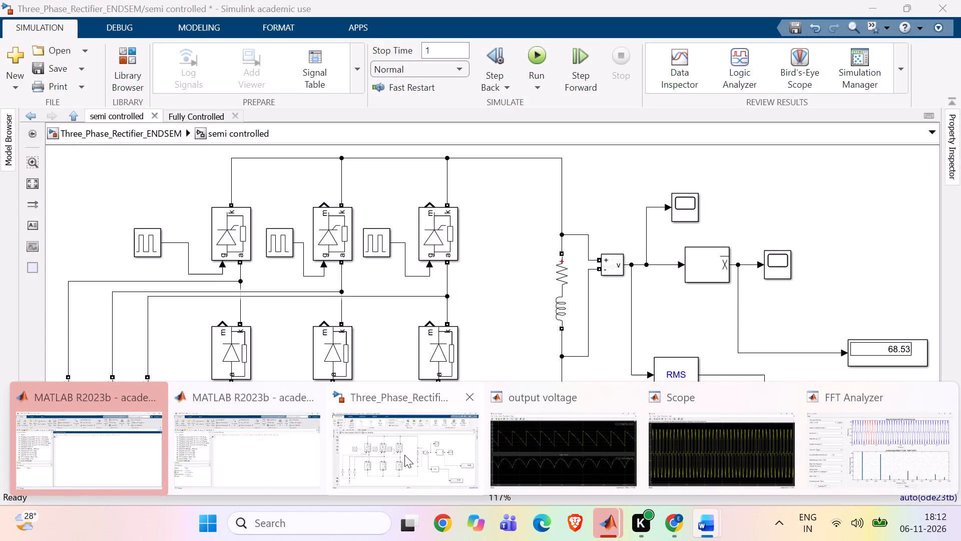
In the Simulink model's Fully Controlled subsystem, open the Triggering Pulses scope and set its layout to four displays stacked in one column.
click(404, 455)
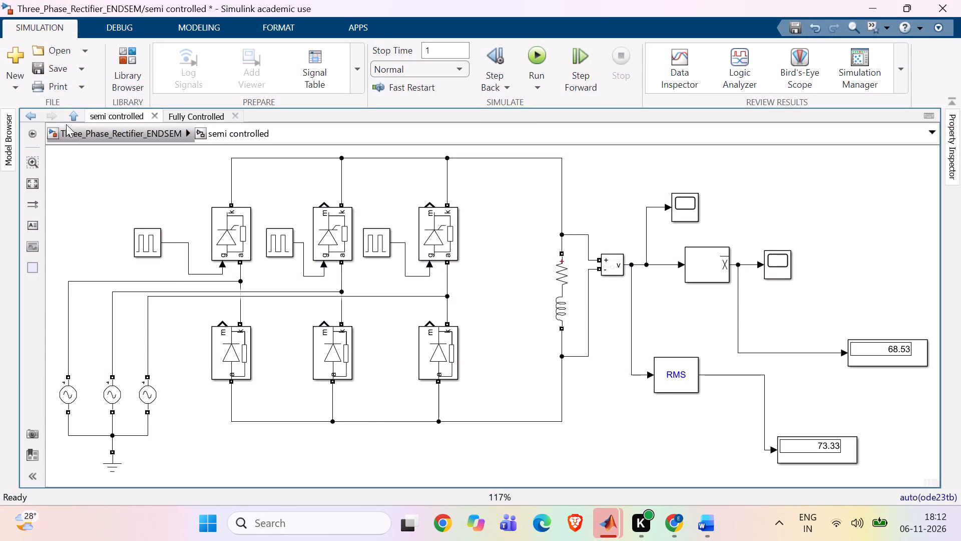
click(70, 110)
double_click(257, 328)
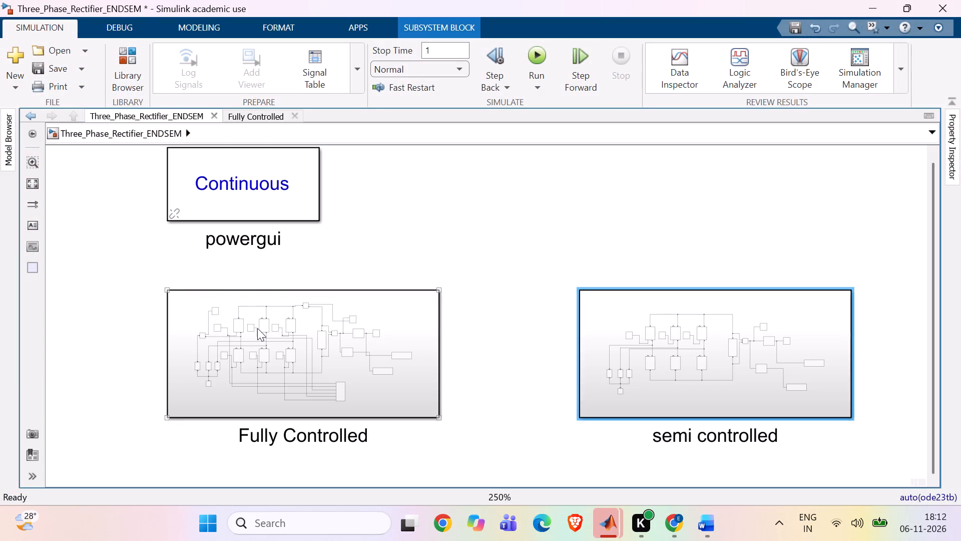
click(615, 435)
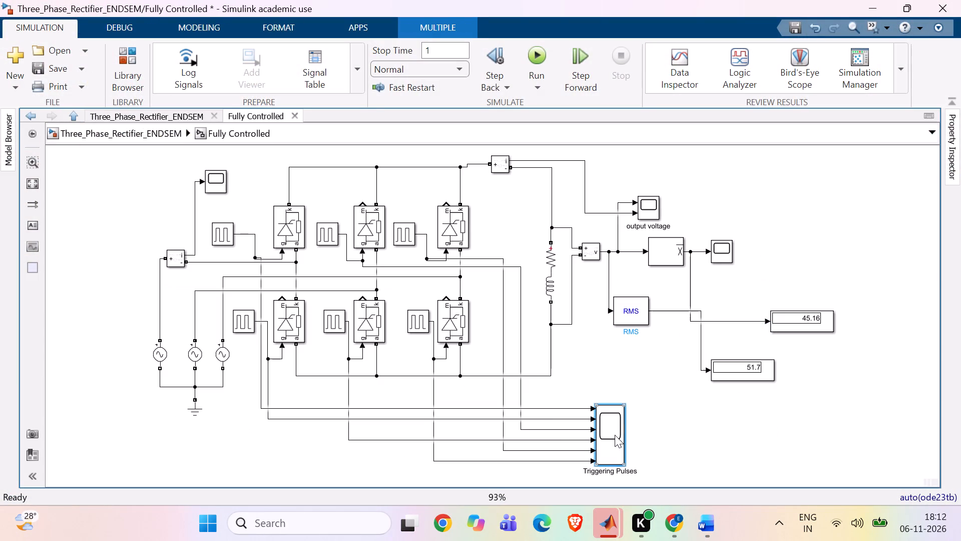
click(615, 435)
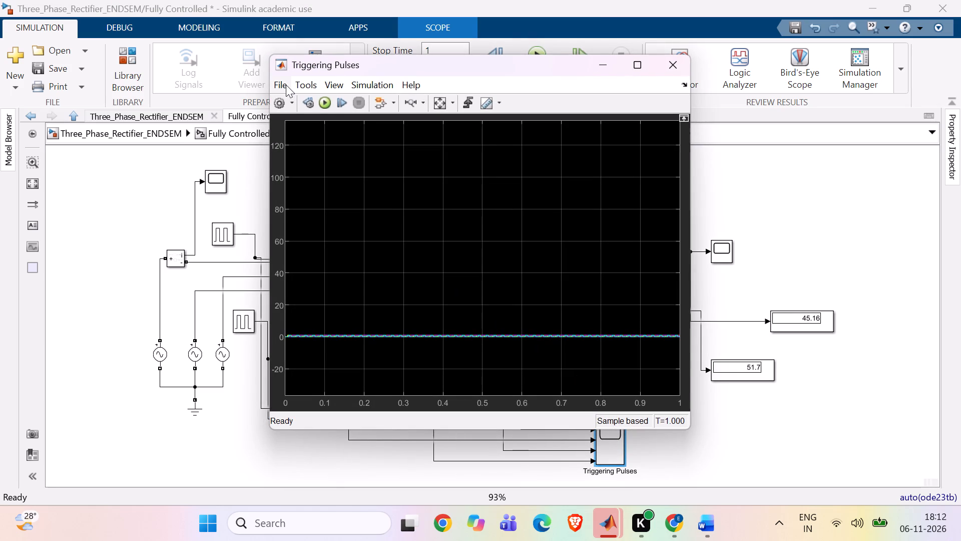
click(331, 80)
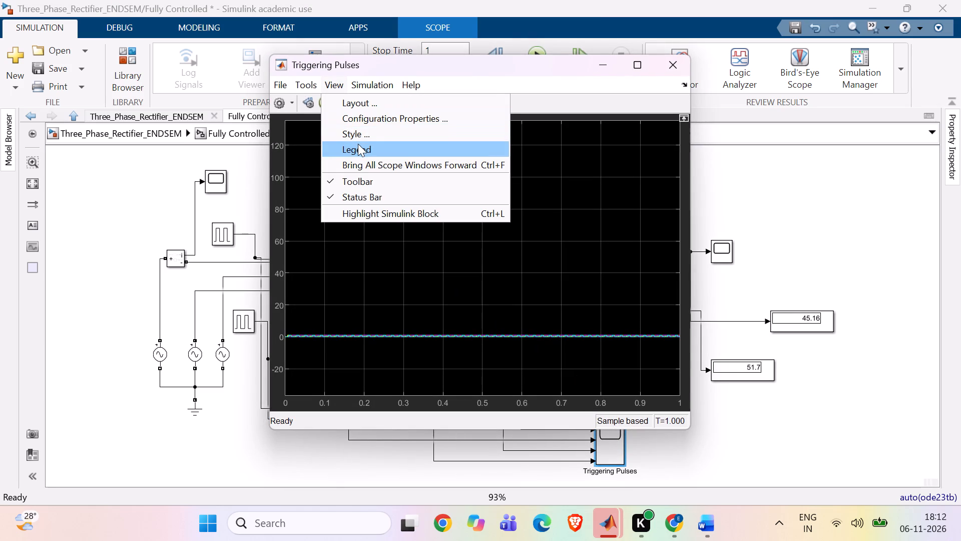
click(374, 102)
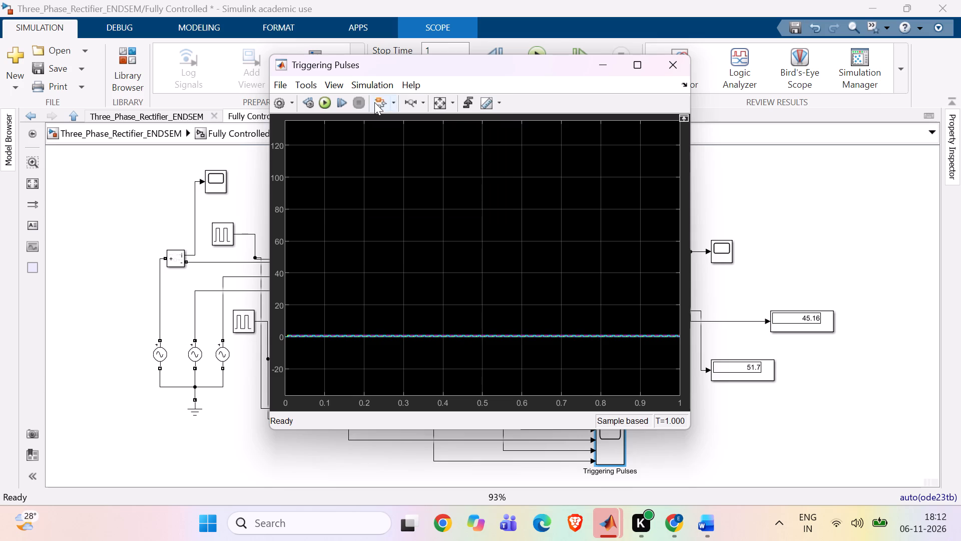
click(387, 161)
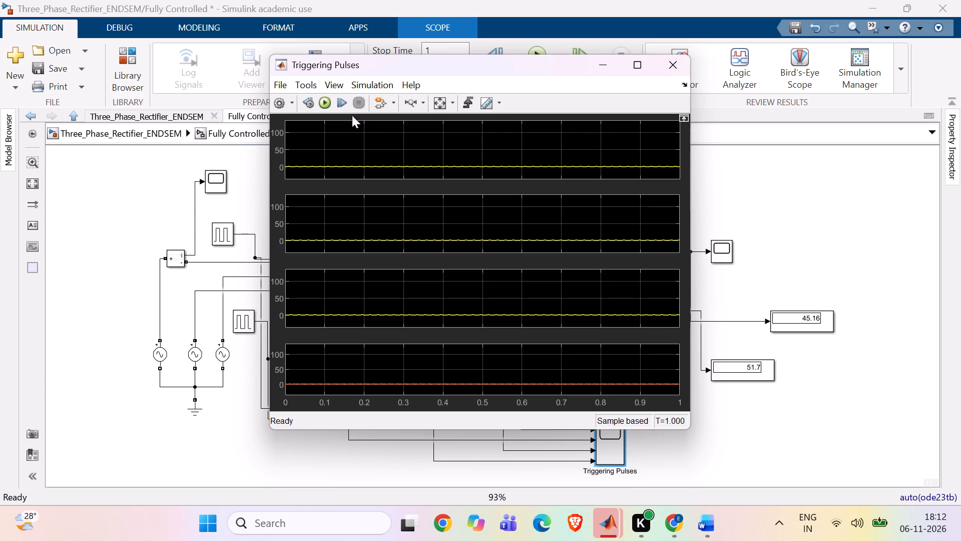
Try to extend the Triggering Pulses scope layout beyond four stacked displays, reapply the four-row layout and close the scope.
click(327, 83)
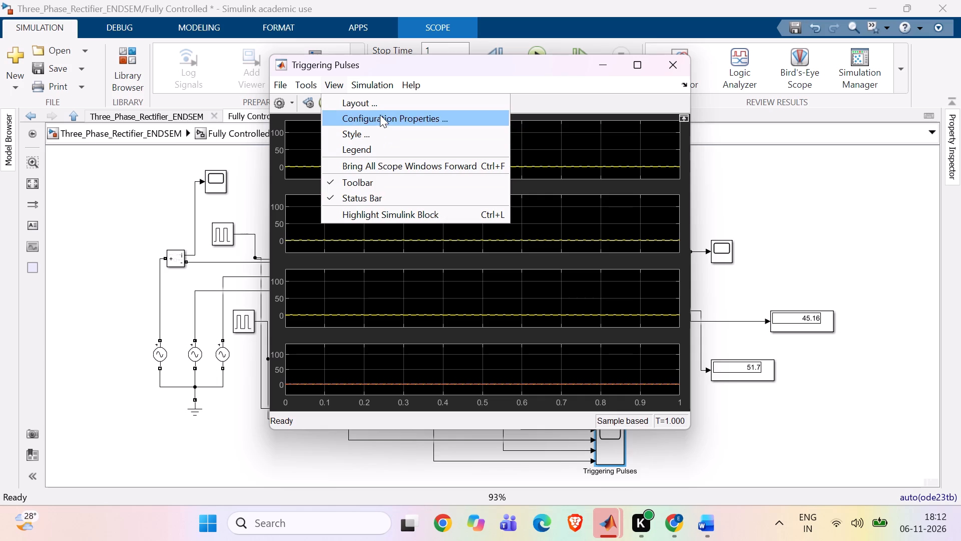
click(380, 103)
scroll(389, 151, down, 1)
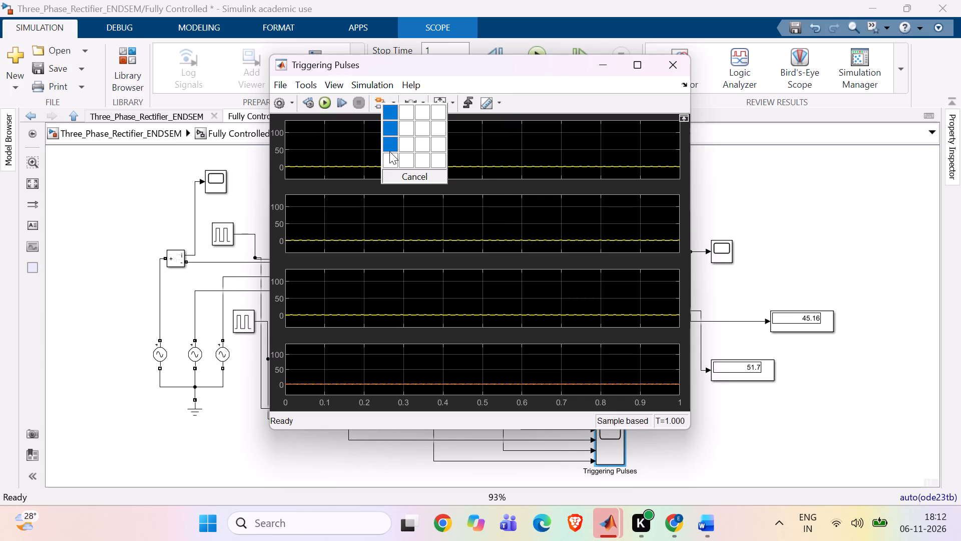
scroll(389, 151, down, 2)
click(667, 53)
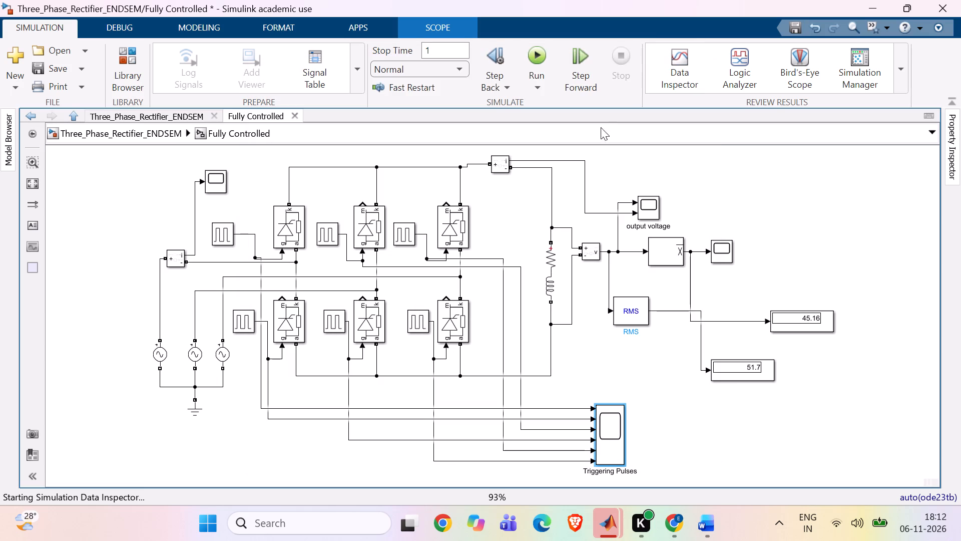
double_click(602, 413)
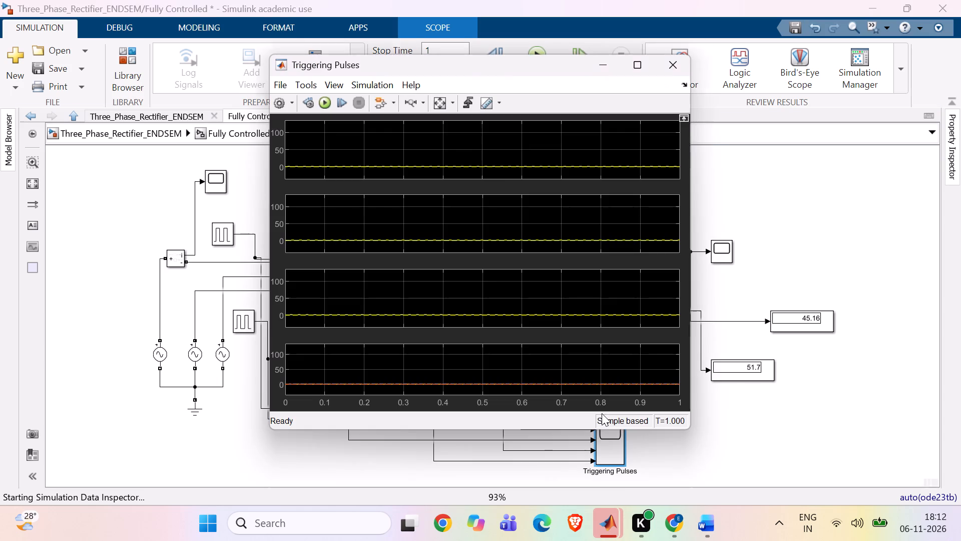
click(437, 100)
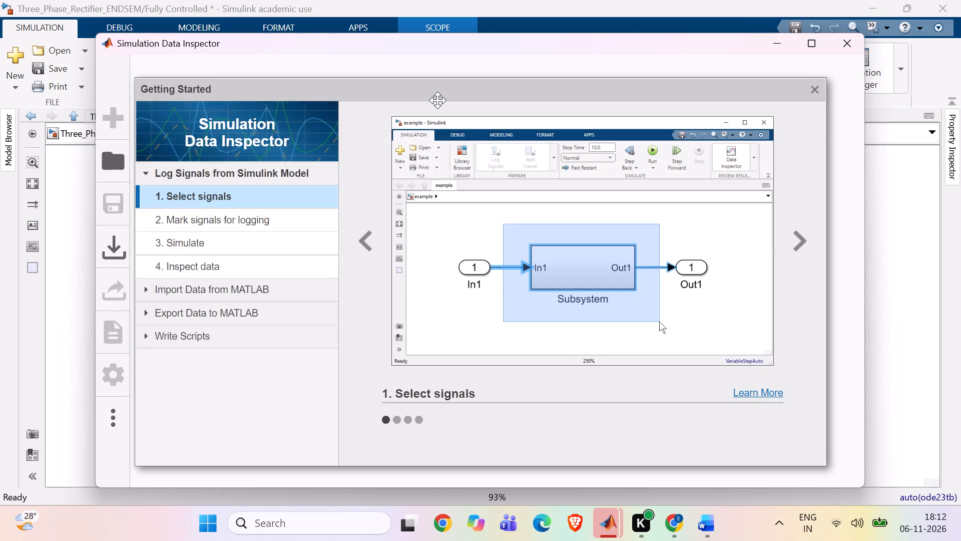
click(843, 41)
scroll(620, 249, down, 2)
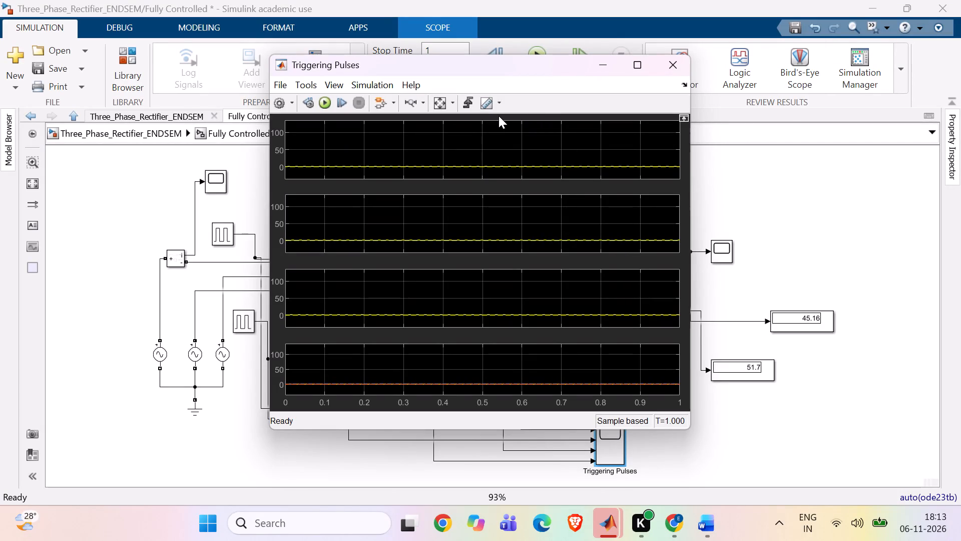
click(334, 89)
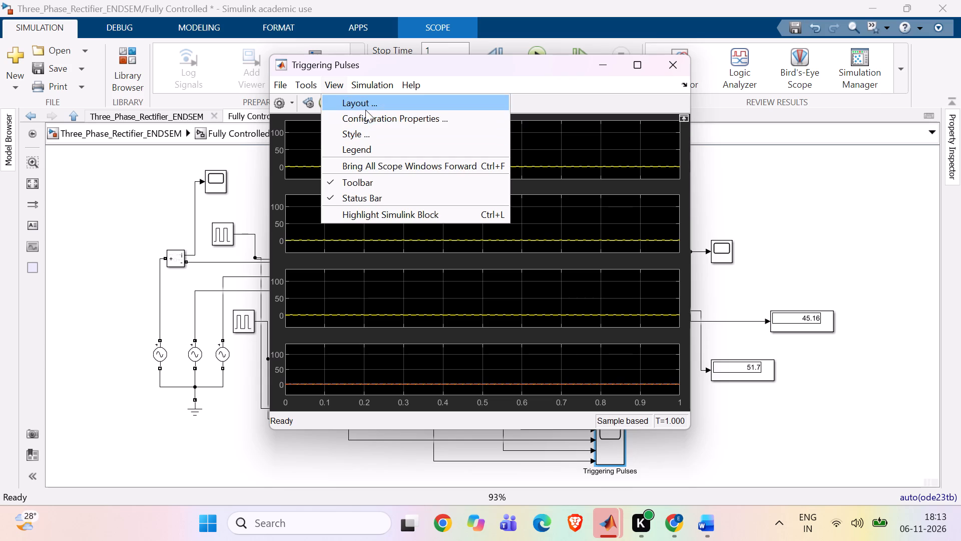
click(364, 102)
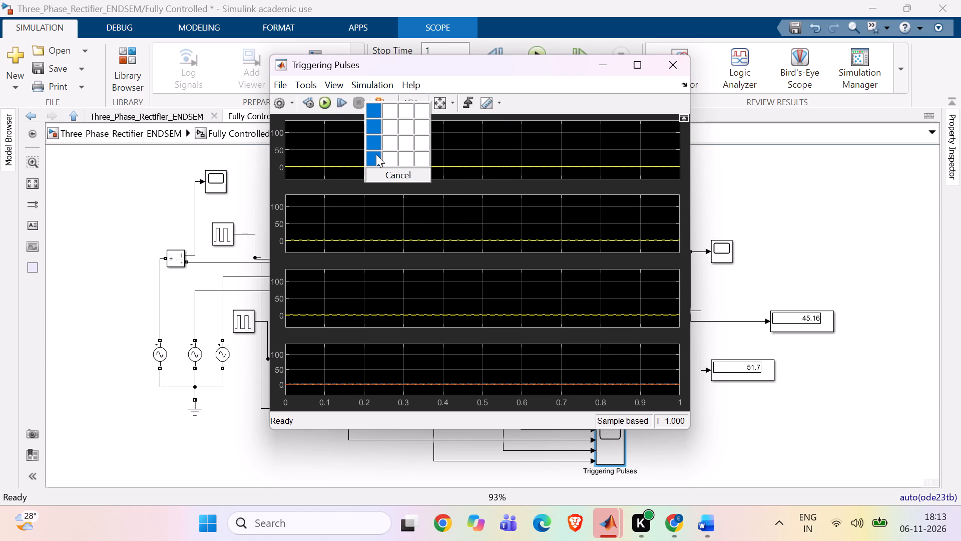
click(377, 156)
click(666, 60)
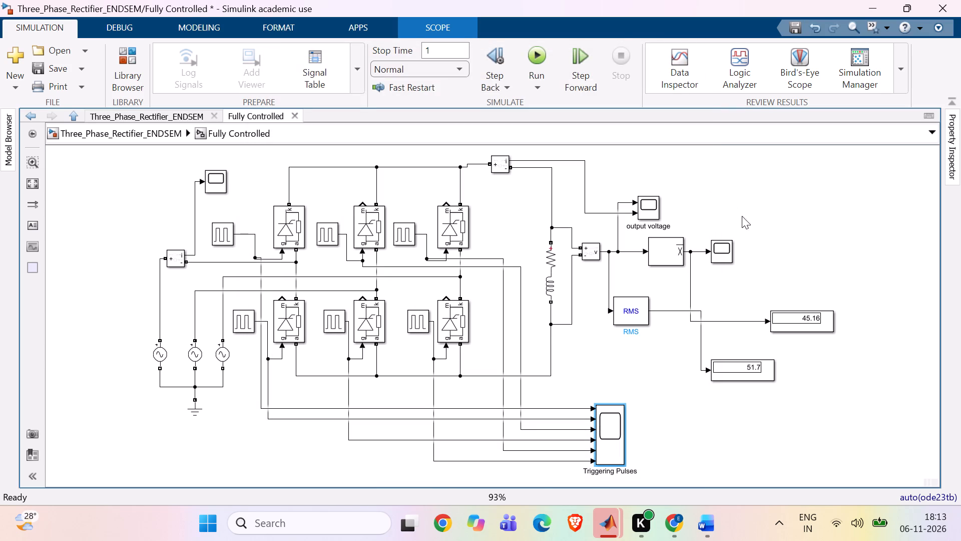
In the Word report, add the heading "Input Current THD analysis" below the semi controlled circuit image, followed by a new line.
click(879, 3)
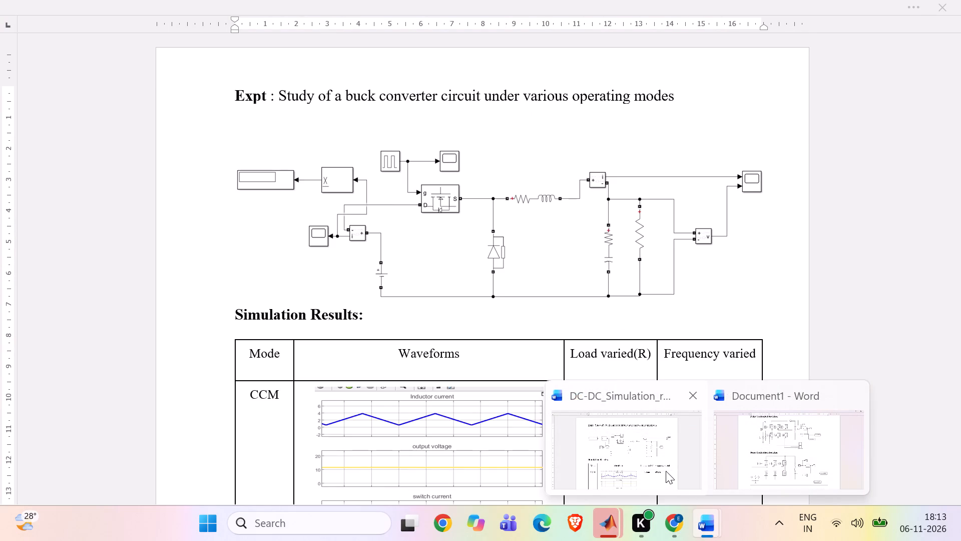
click(849, 463)
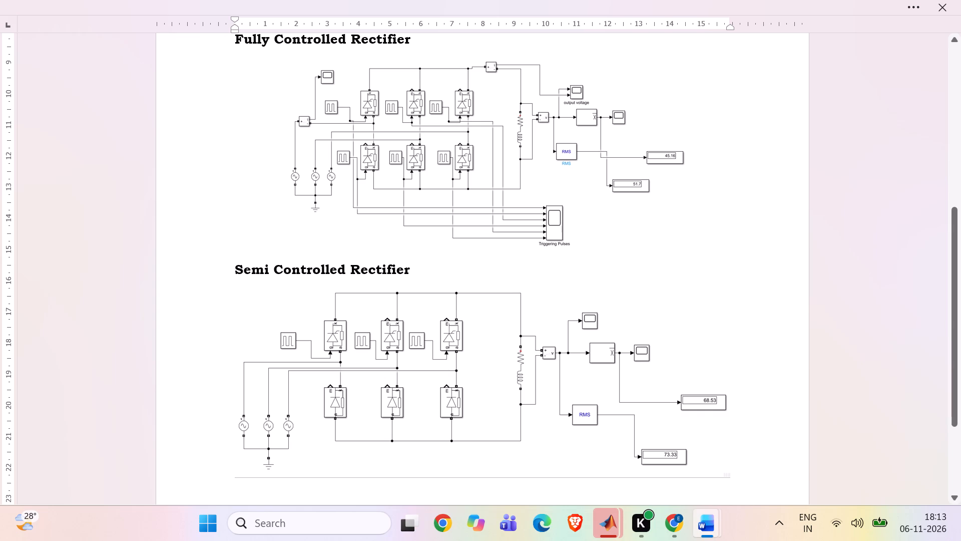
key(i)
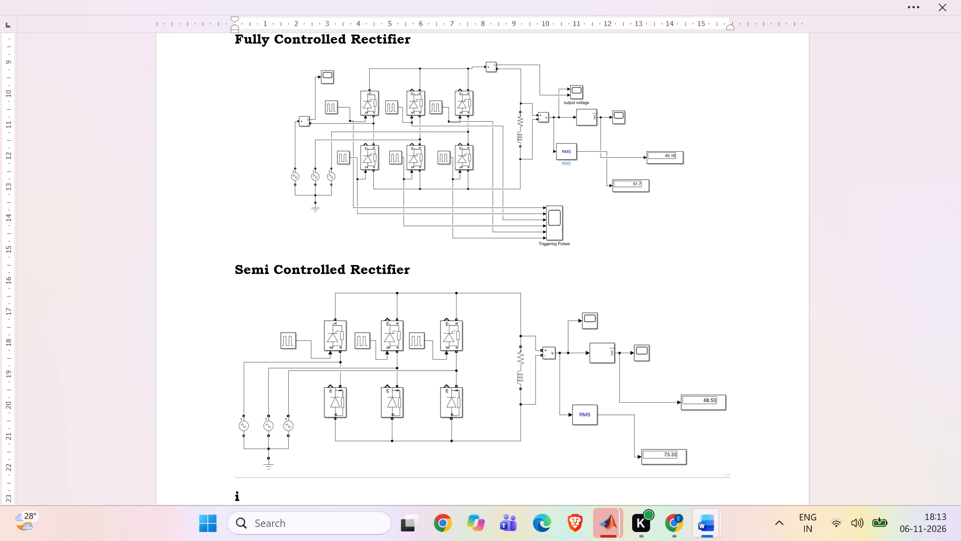
key(BackSpace)
text(In)
text(put)
key(space)
text(Current)
key(space)
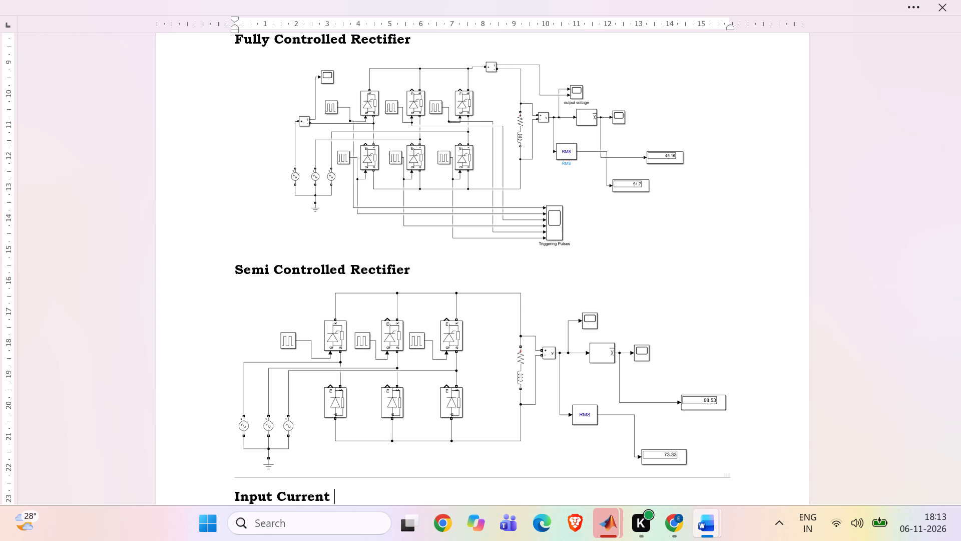
text(THD ana)
text(lysis)
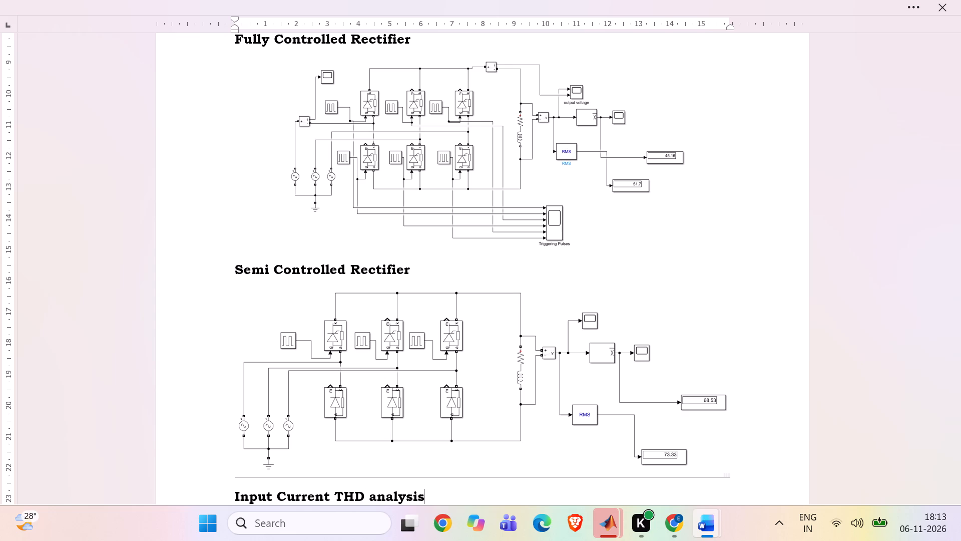
key(Return)
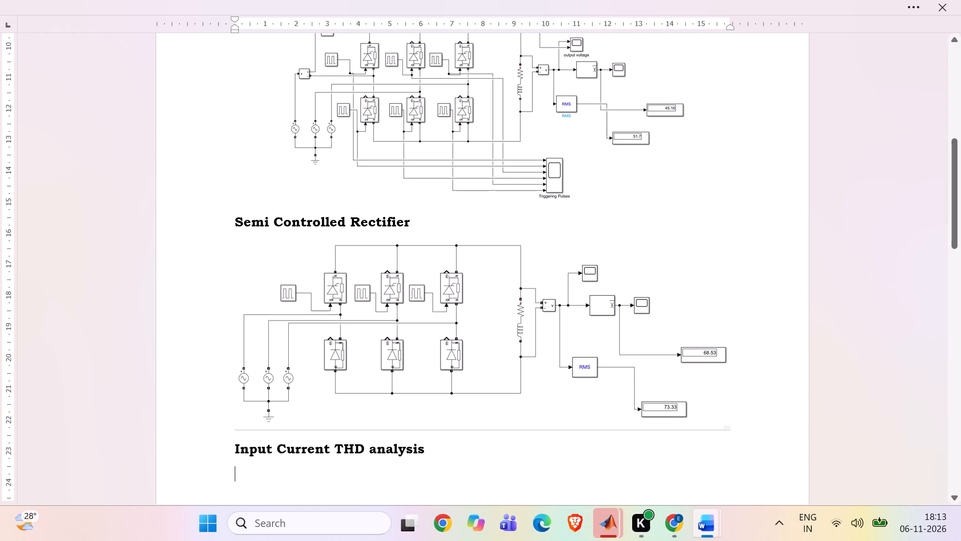
click(917, 8)
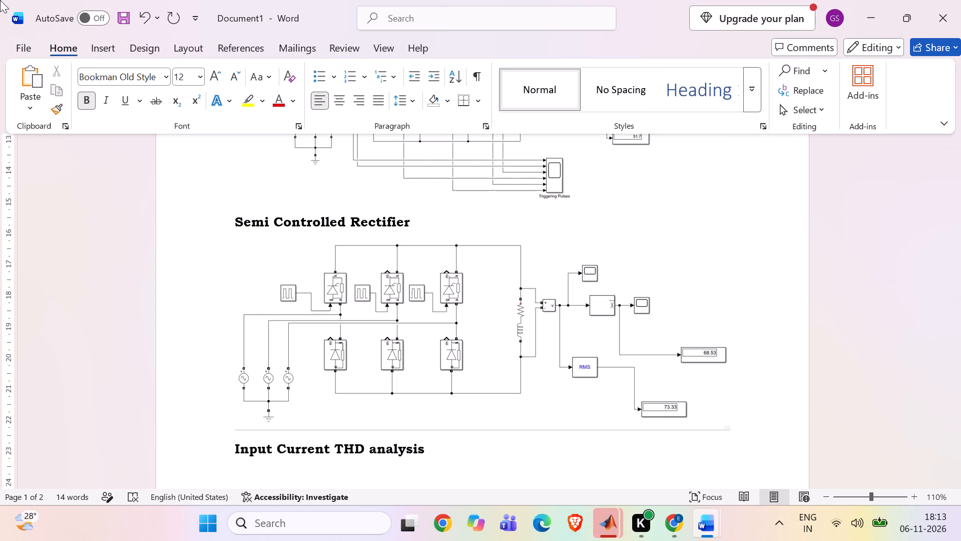
click(87, 53)
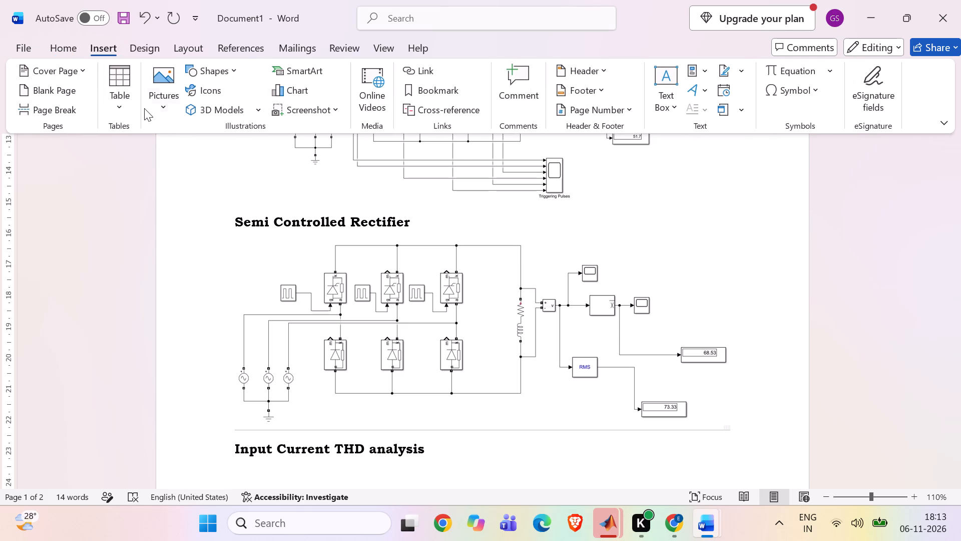
click(155, 101)
click(162, 161)
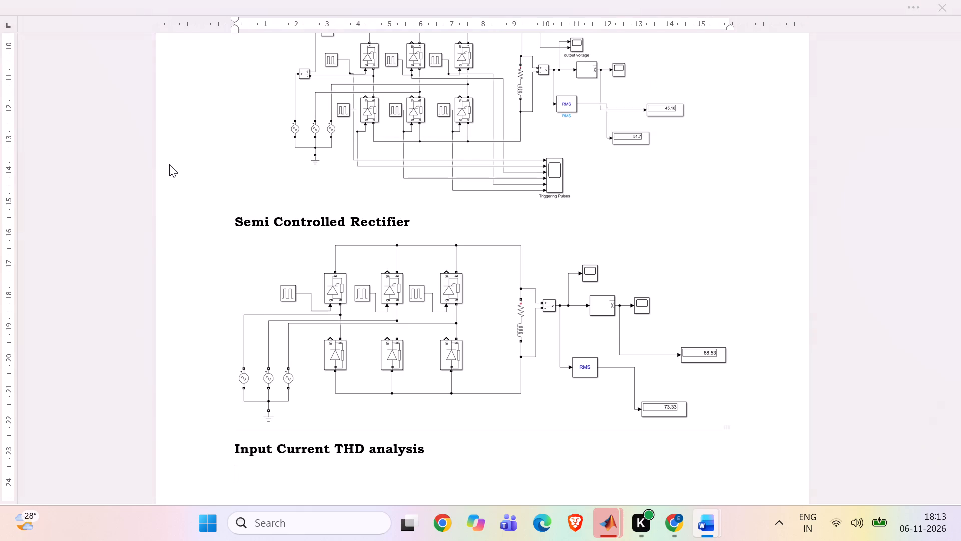
scroll(72, 231, down, 3)
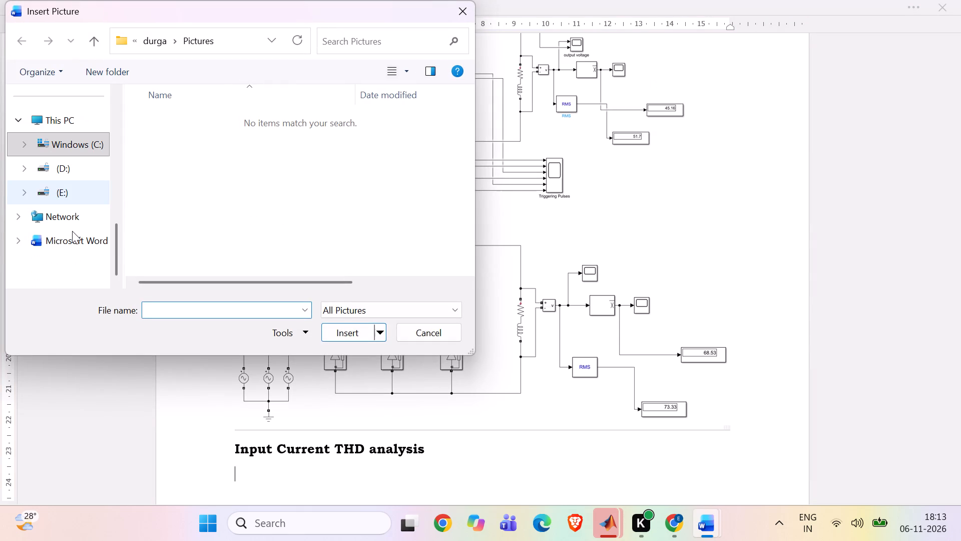
click(79, 202)
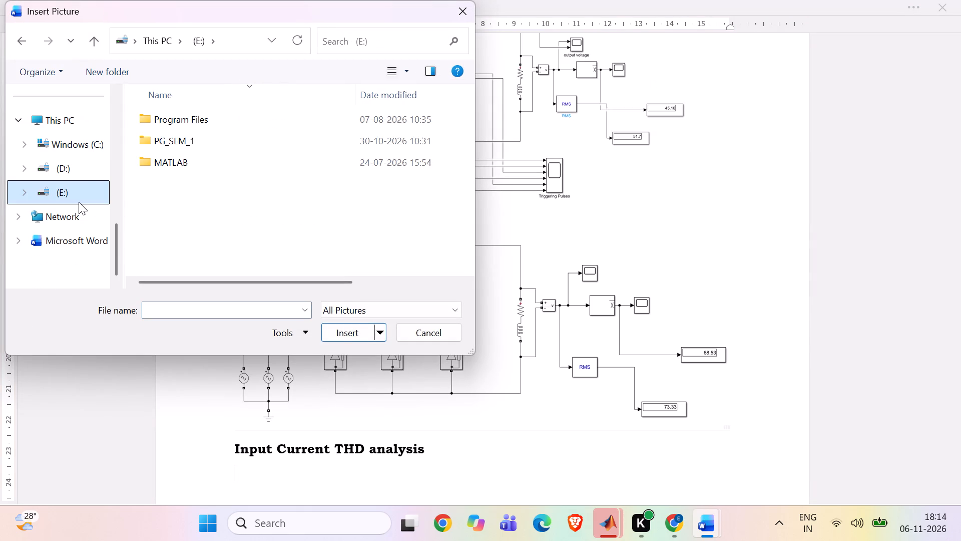
scroll(80, 171, up, 3)
scroll(64, 225, down, 1)
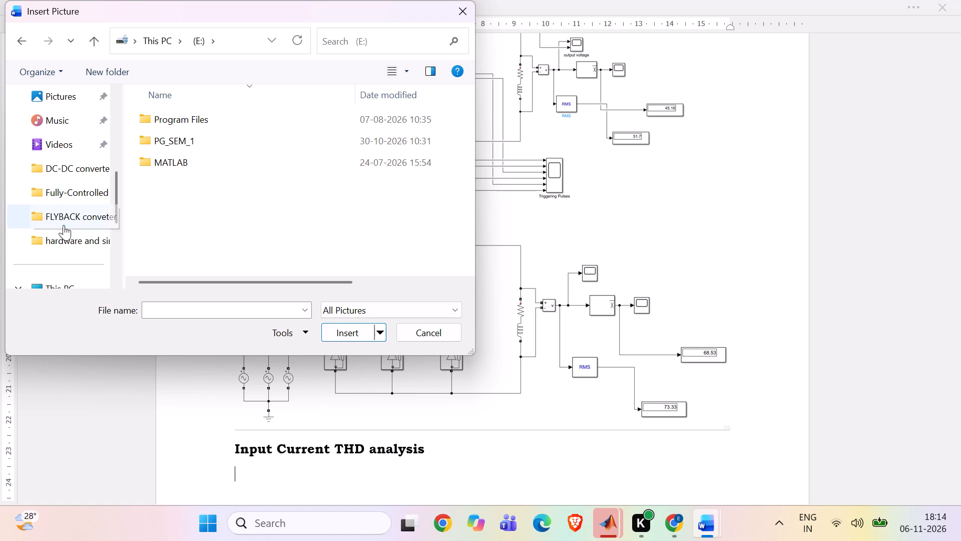
scroll(69, 179, up, 1)
double_click(69, 179)
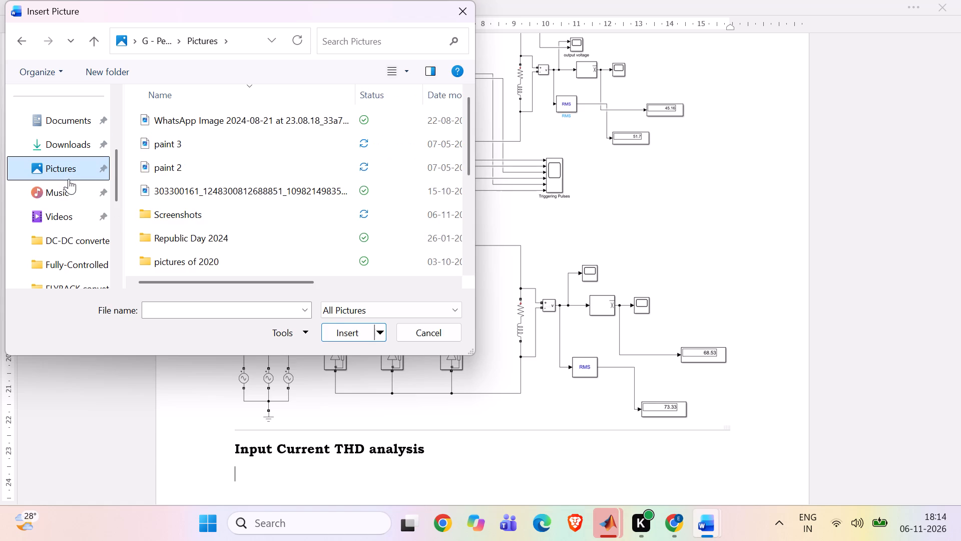
scroll(178, 207, down, 5)
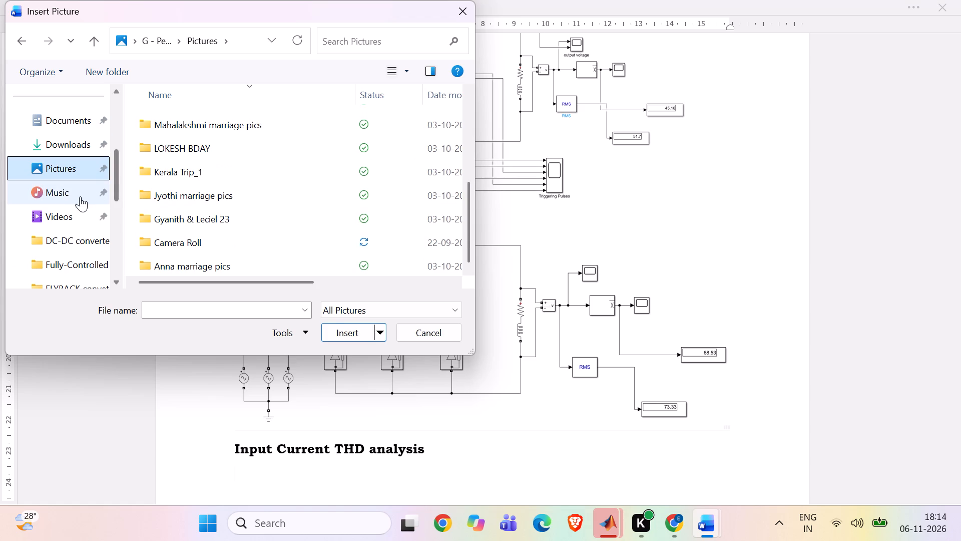
scroll(181, 181, down, 5)
scroll(181, 181, up, 2)
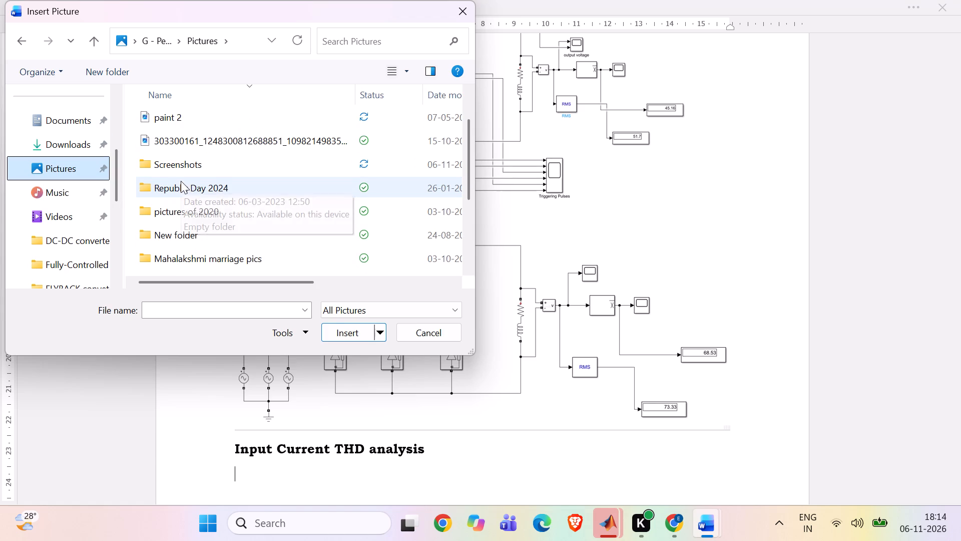
double_click(181, 169)
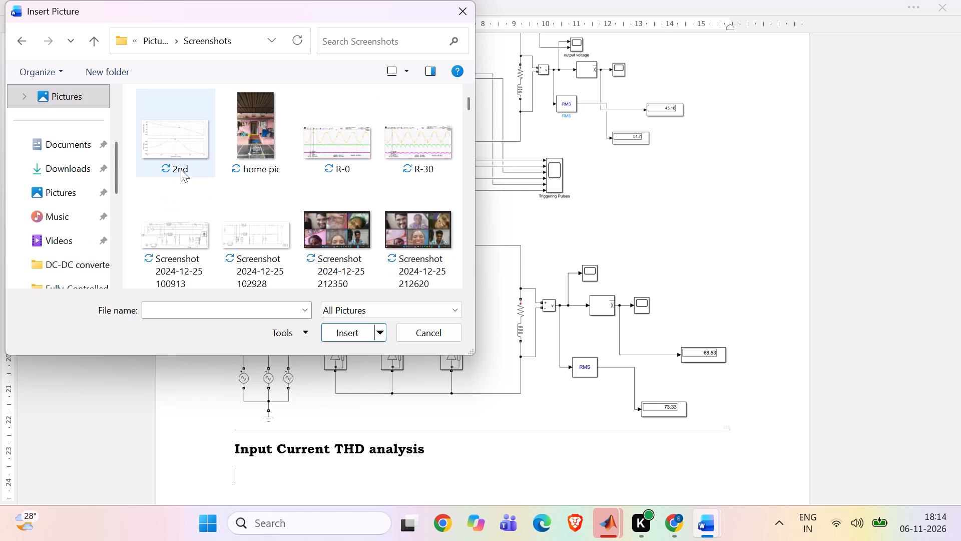
scroll(219, 169, down, 20)
scroll(219, 169, down, 11)
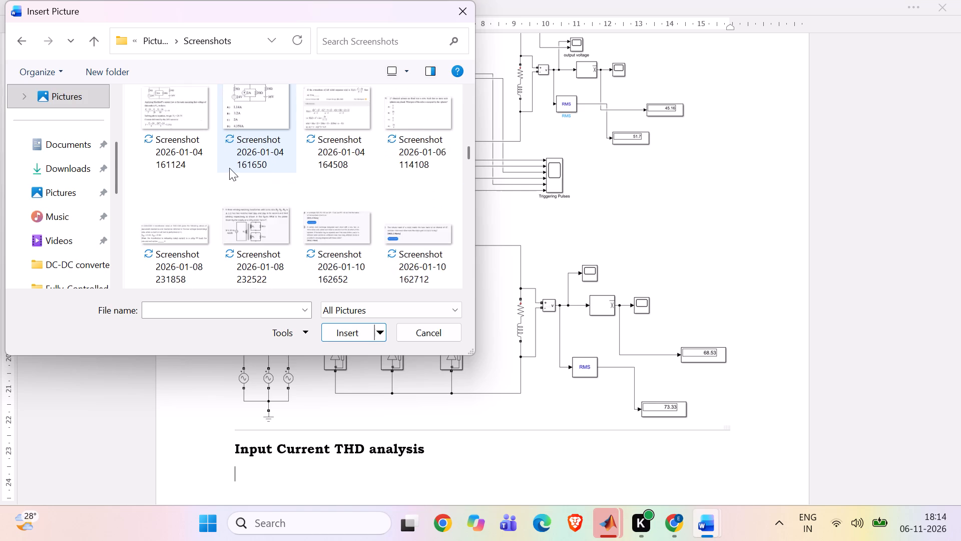
scroll(229, 168, down, 17)
scroll(229, 168, down, 15)
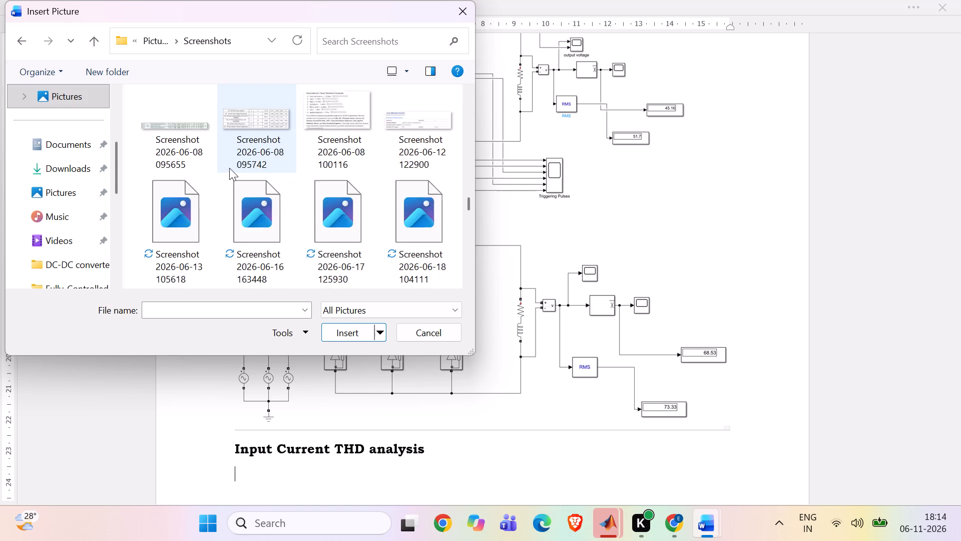
scroll(229, 168, down, 20)
scroll(229, 168, down, 20)
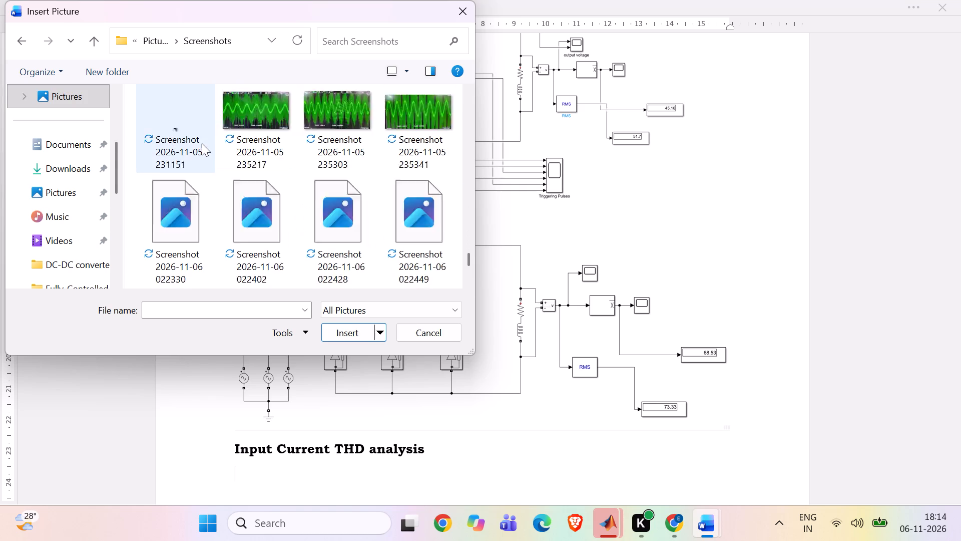
scroll(202, 143, down, 9)
scroll(203, 157, up, 1)
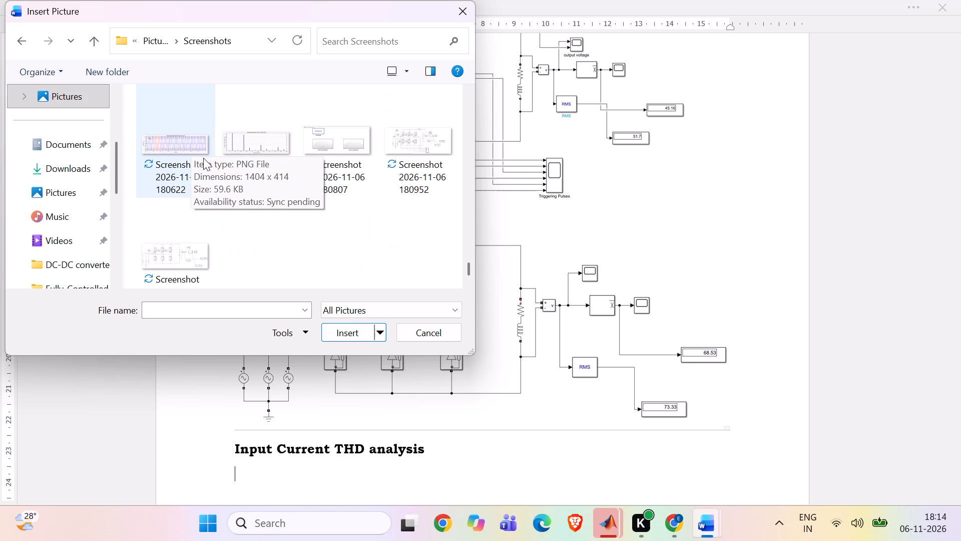
click(184, 154)
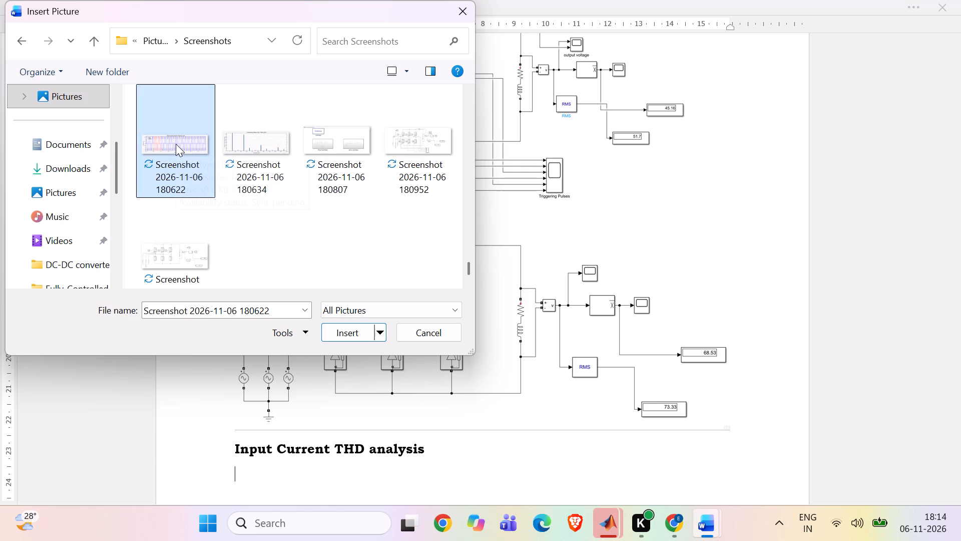
click(357, 328)
click(446, 336)
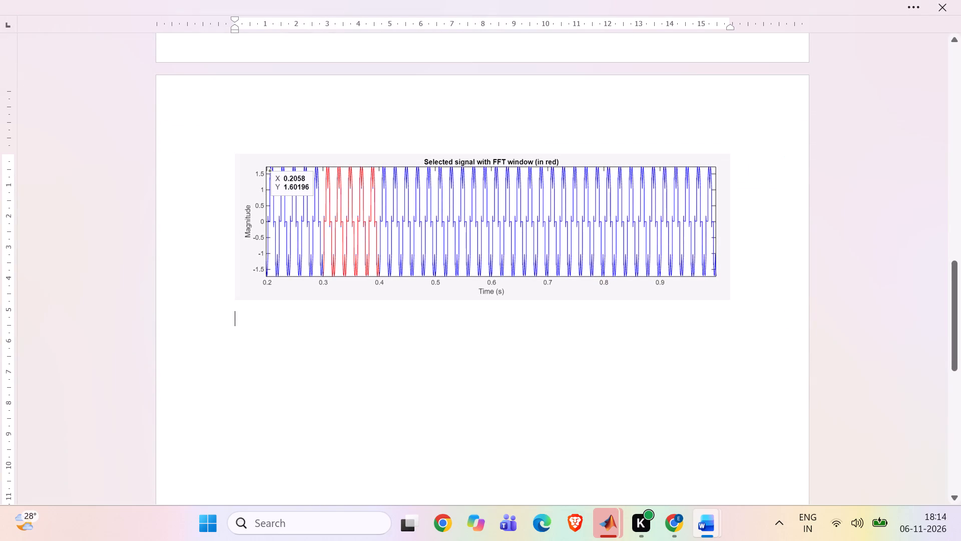
Move the Input Current THD analysis heading onto the second page, directly above its plot, by adding two line breaks before it.
scroll(446, 337, up, 4)
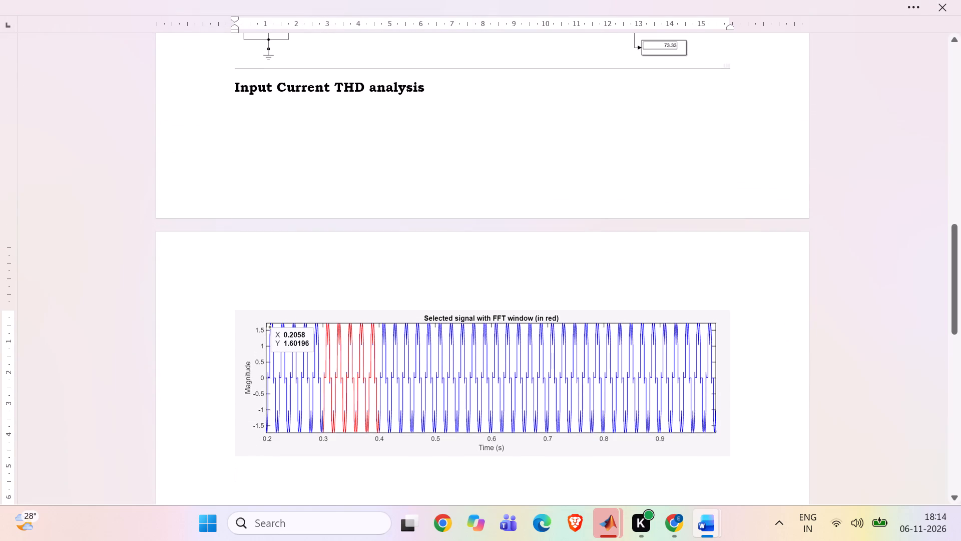
click(233, 90)
key(Return)
key(Return)
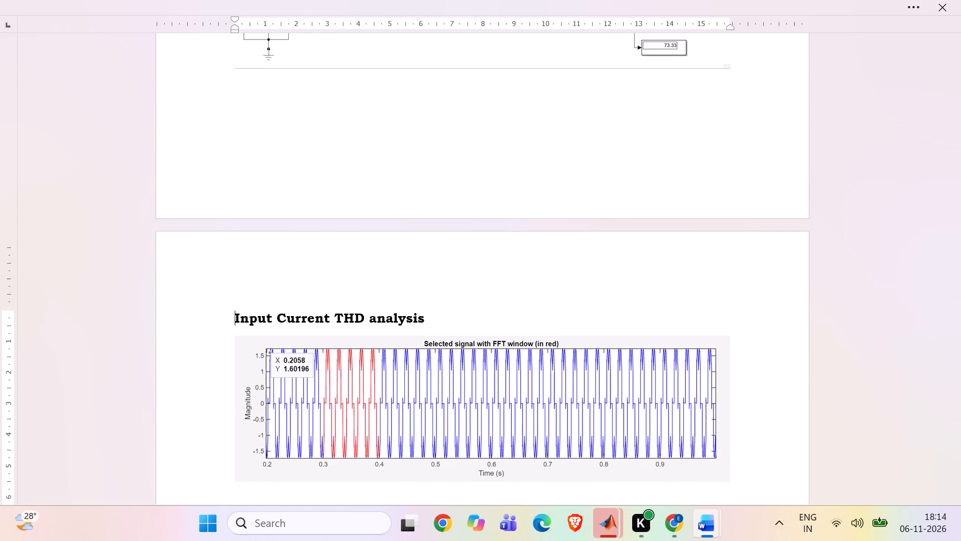
click(741, 391)
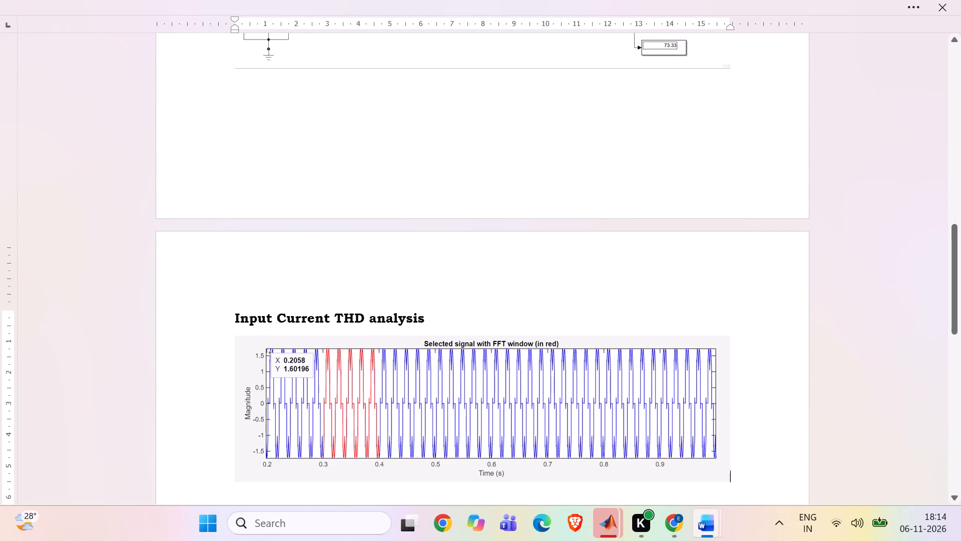
key(Return)
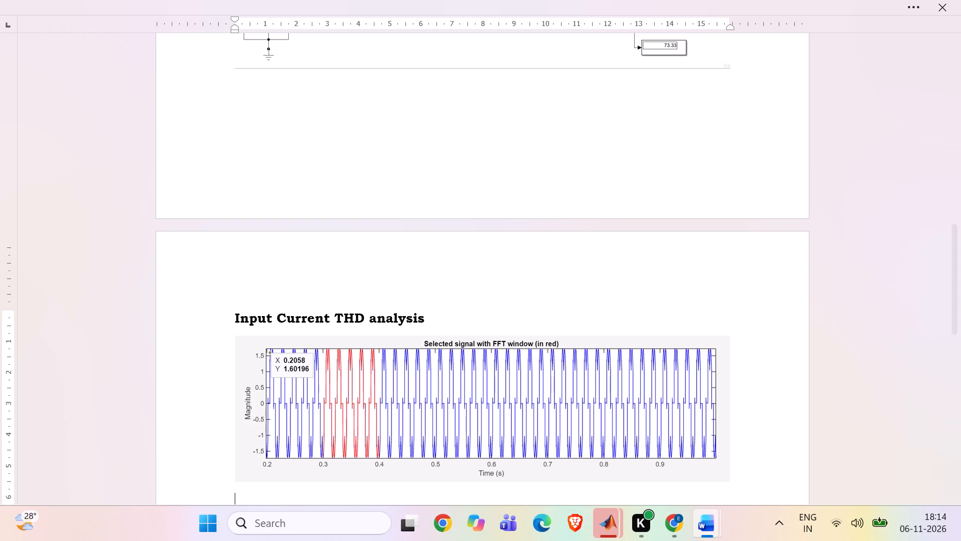
key(Return)
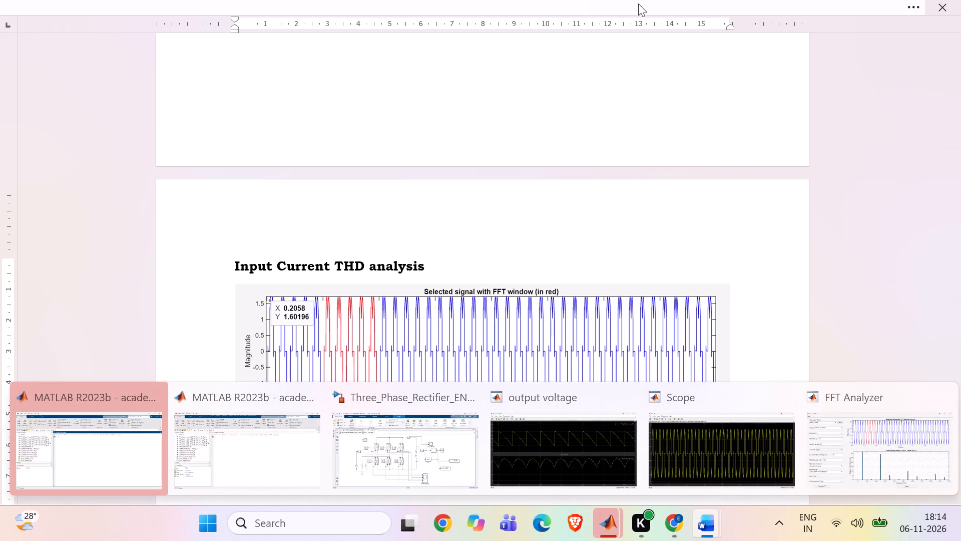
click(907, 0)
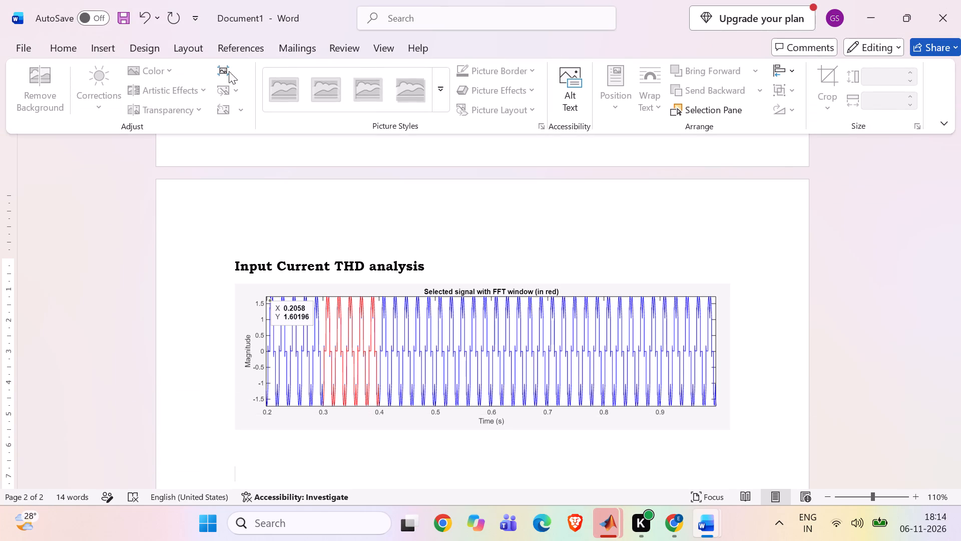
click(110, 52)
click(170, 89)
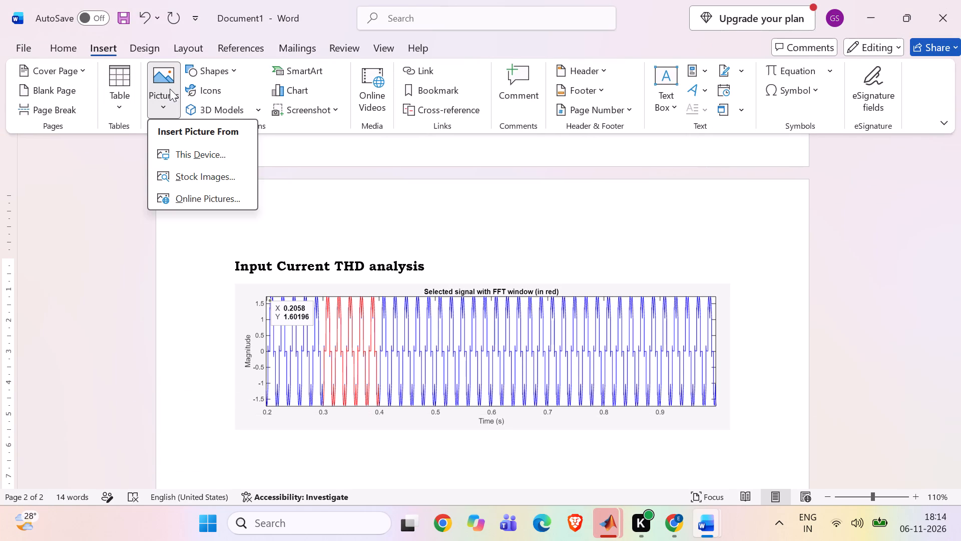
click(194, 155)
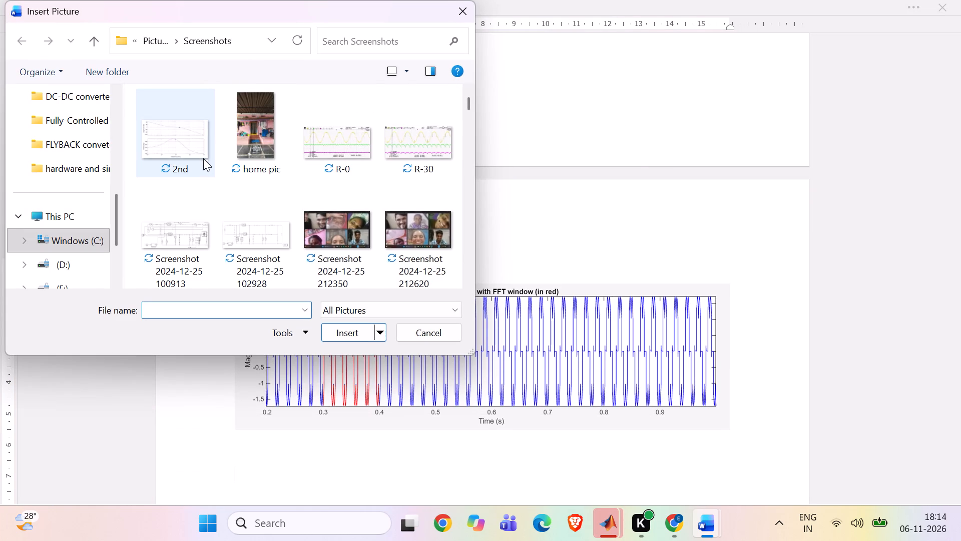
scroll(201, 169, down, 20)
scroll(201, 169, down, 20)
scroll(201, 169, down, 2)
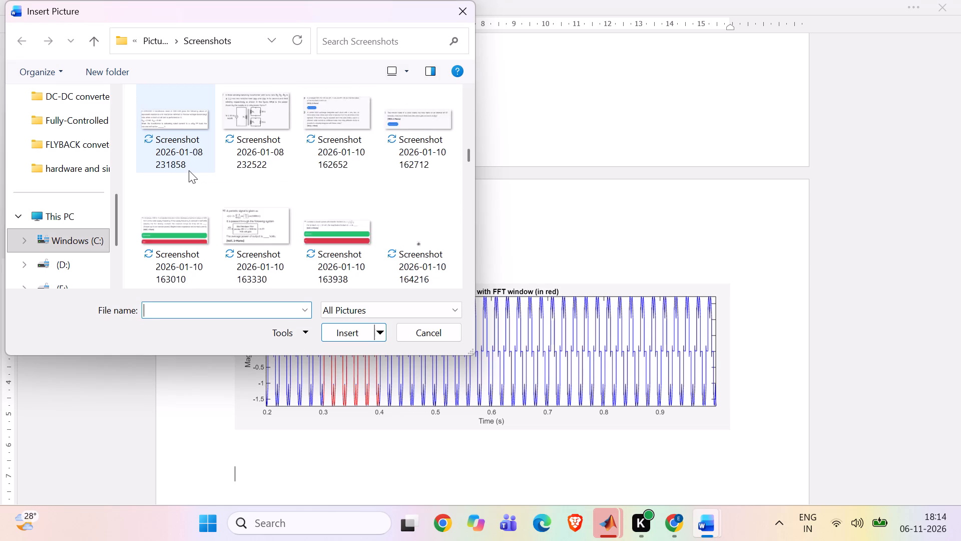
scroll(189, 170, down, 20)
scroll(189, 170, down, 20)
scroll(189, 170, down, 8)
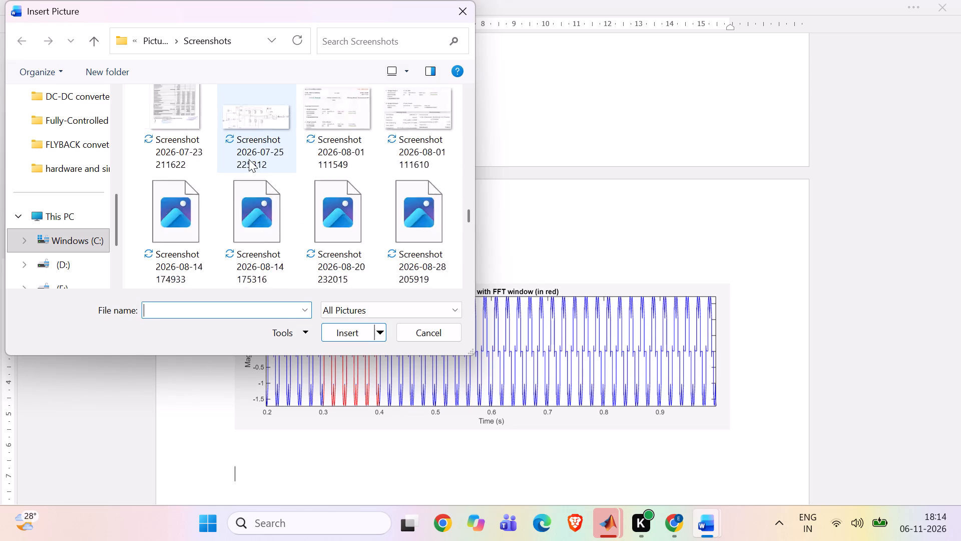
scroll(249, 159, down, 16)
scroll(243, 129, down, 20)
scroll(243, 129, down, 4)
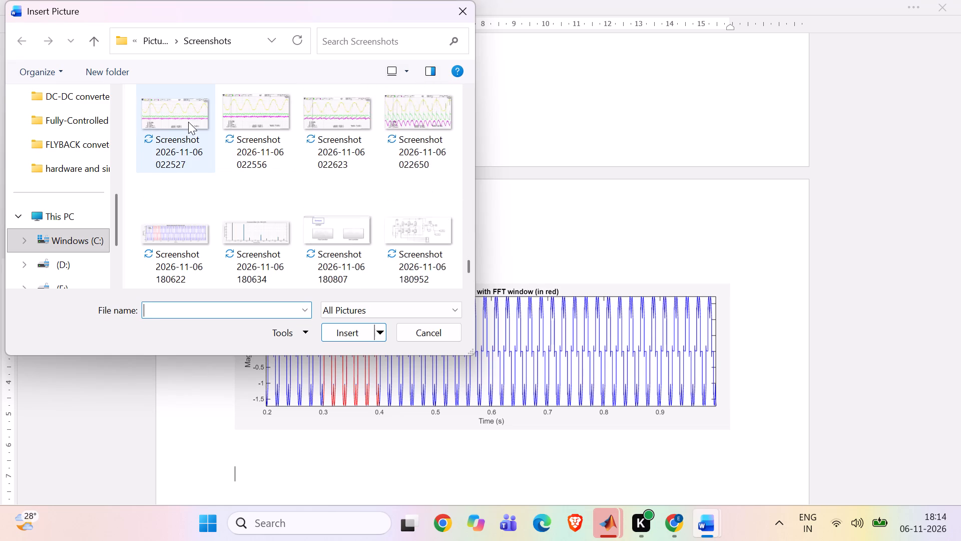
scroll(188, 122, down, 15)
click(254, 117)
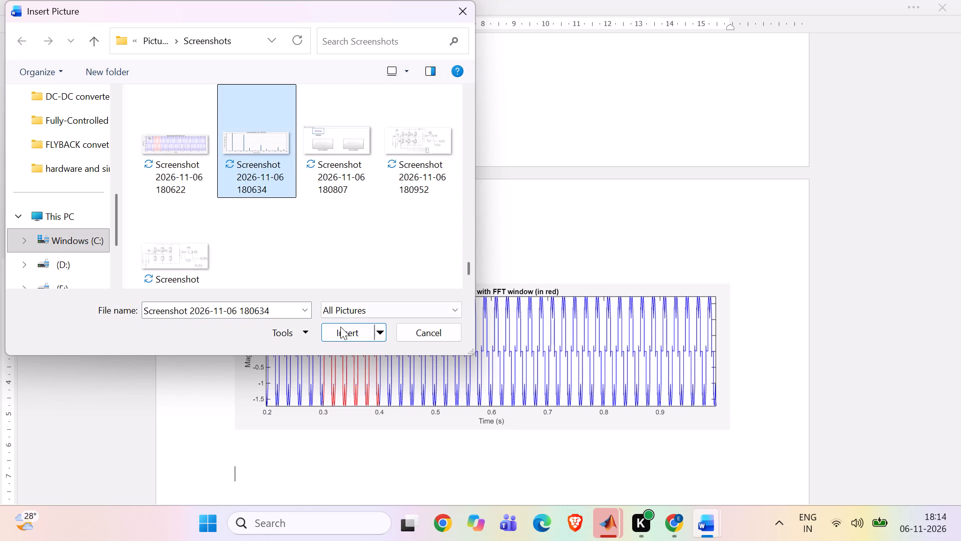
click(341, 333)
click(379, 354)
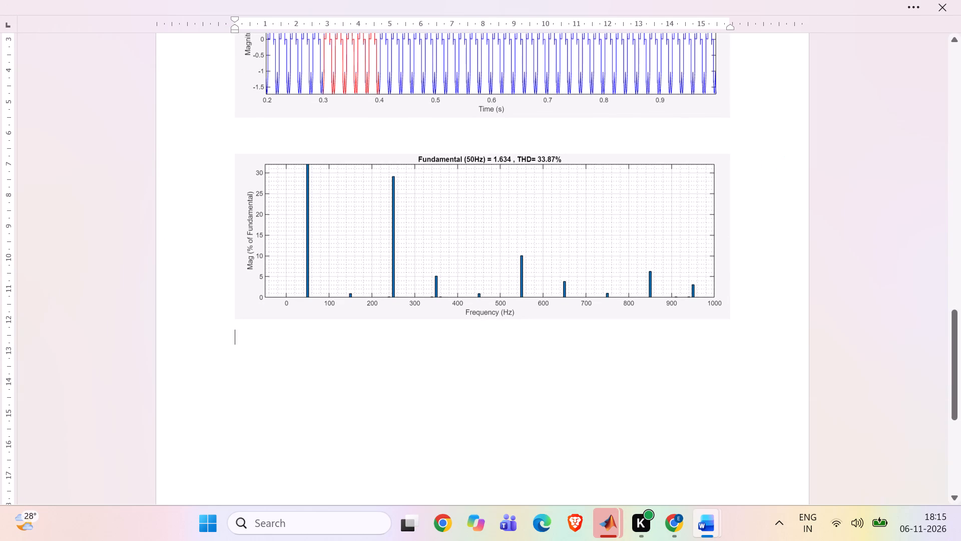
Review the whole report, checking the headings, model overview, both rectifier circuit images and the input current THD plots.
scroll(380, 355, up, 4)
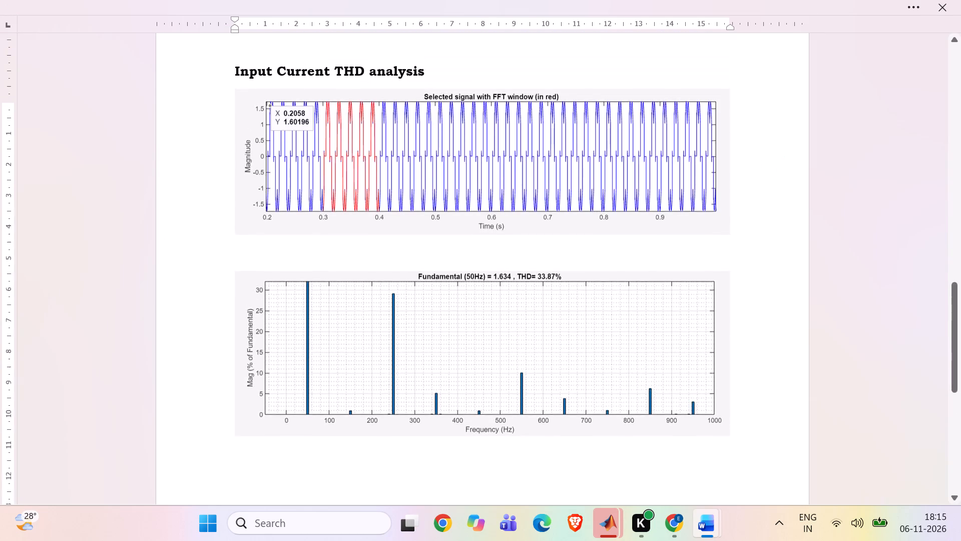
scroll(380, 355, up, 12)
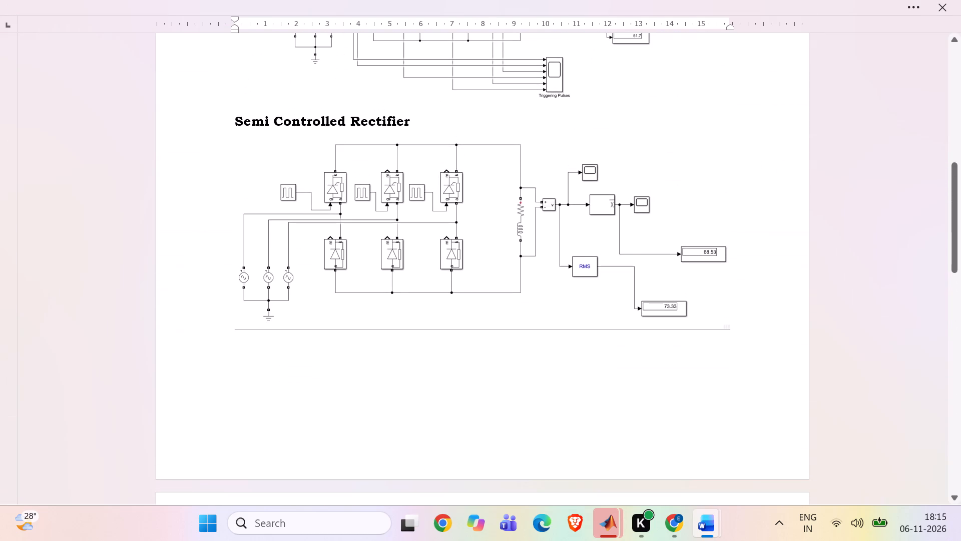
scroll(352, 329, up, 5)
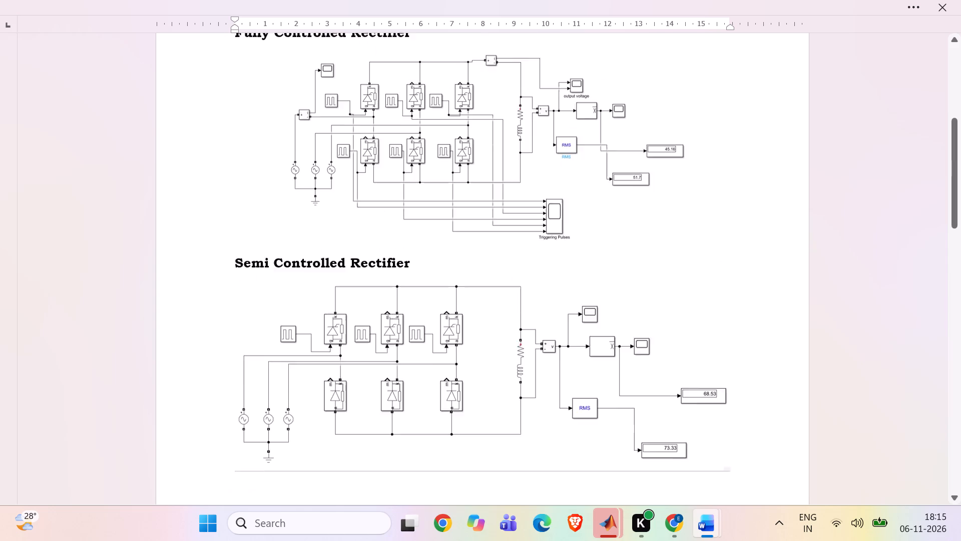
scroll(386, 326, up, 14)
scroll(430, 313, up, 4)
scroll(431, 312, down, 7)
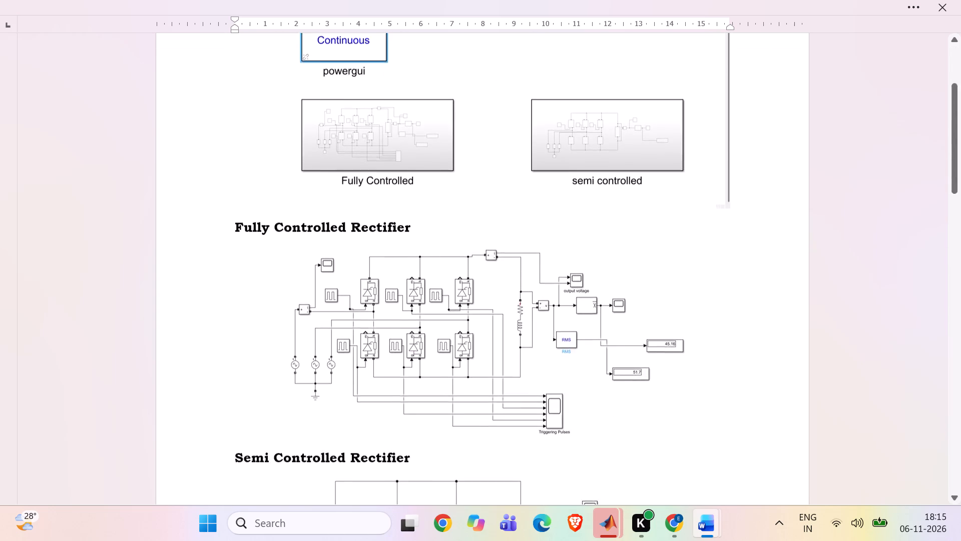
scroll(431, 312, down, 16)
scroll(431, 313, up, 4)
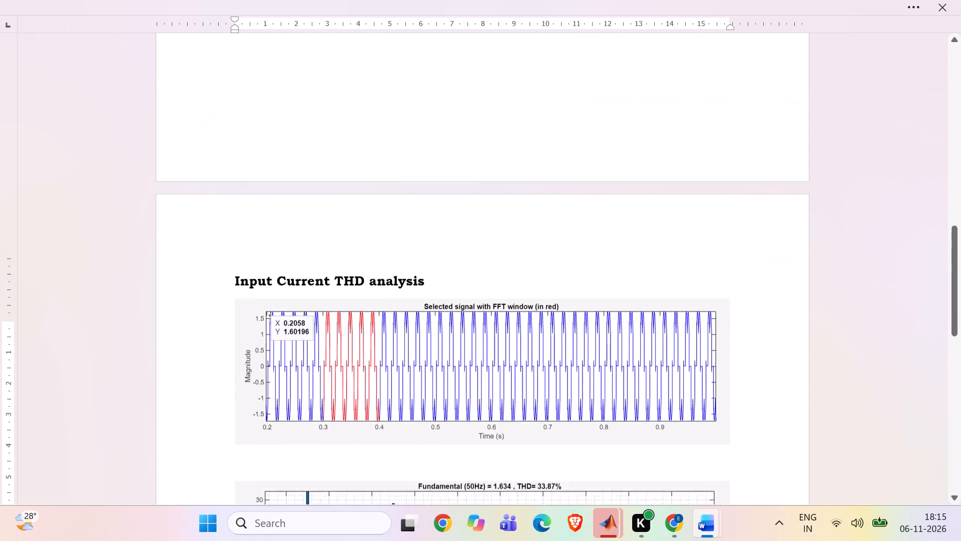
scroll(431, 313, up, 17)
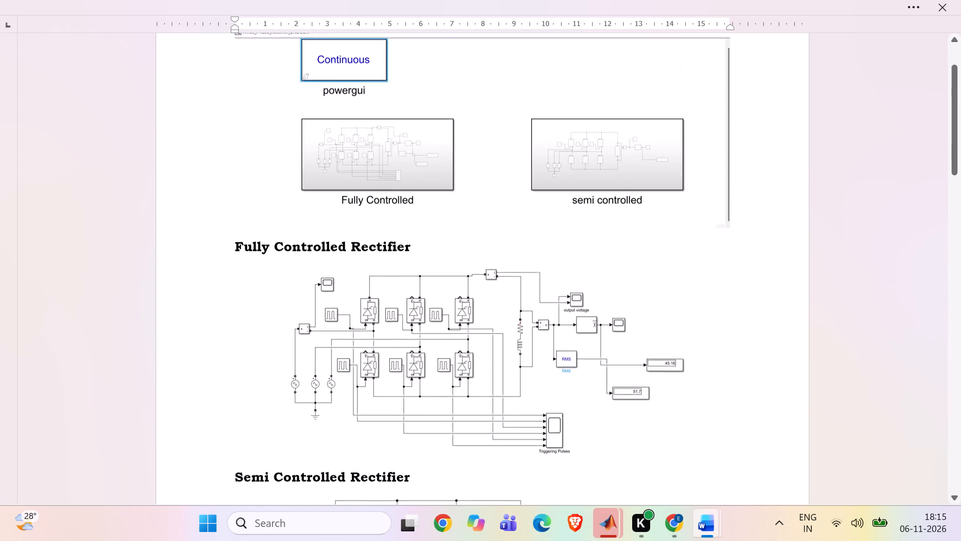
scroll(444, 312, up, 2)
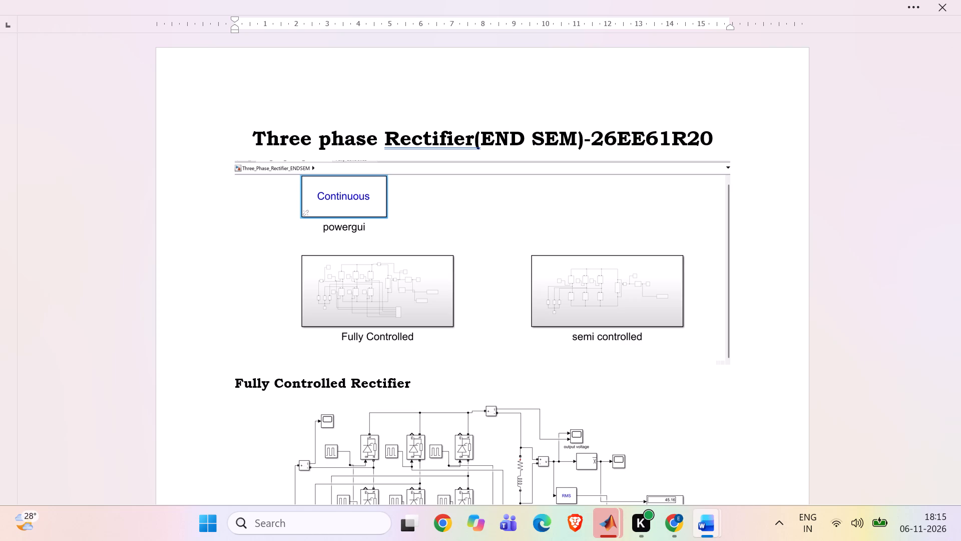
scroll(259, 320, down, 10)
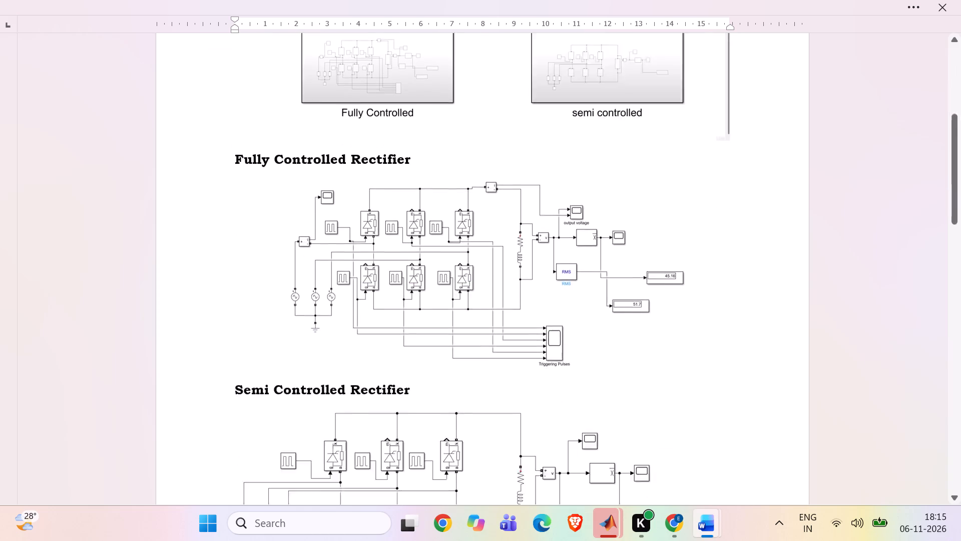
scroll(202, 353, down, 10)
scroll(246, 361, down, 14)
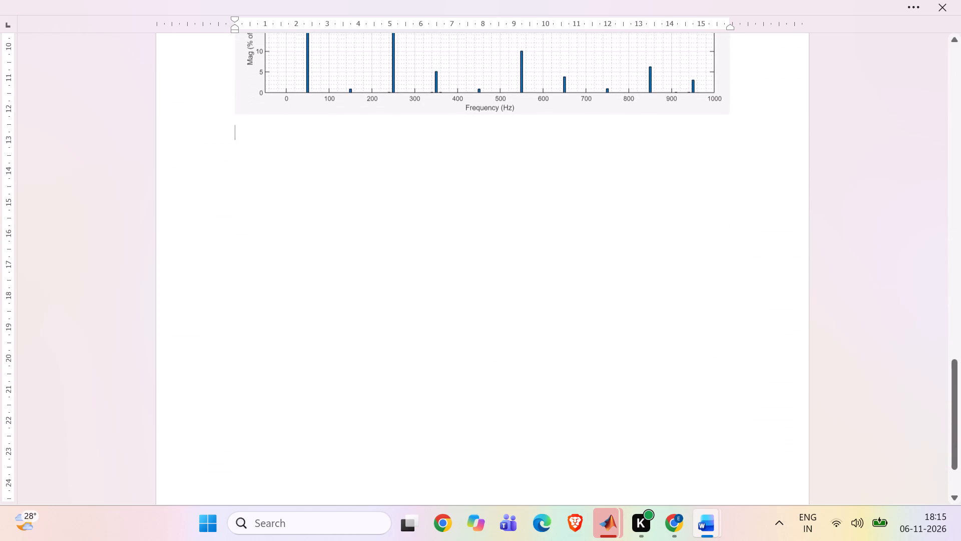
Save the report to the Desktop as a Word document named "Three phase Rectifier" followed directly by the student roll number in parentheses.
click(905, 4)
click(32, 38)
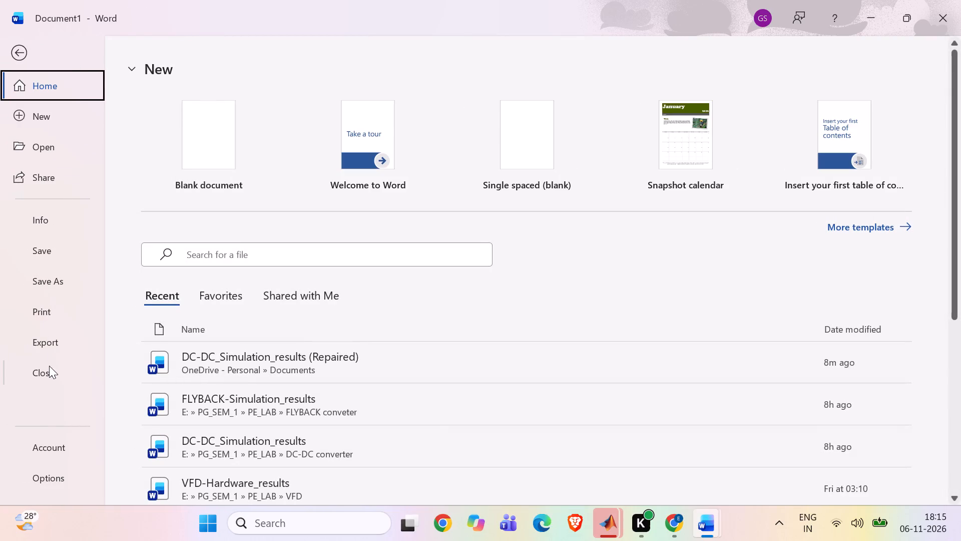
click(47, 278)
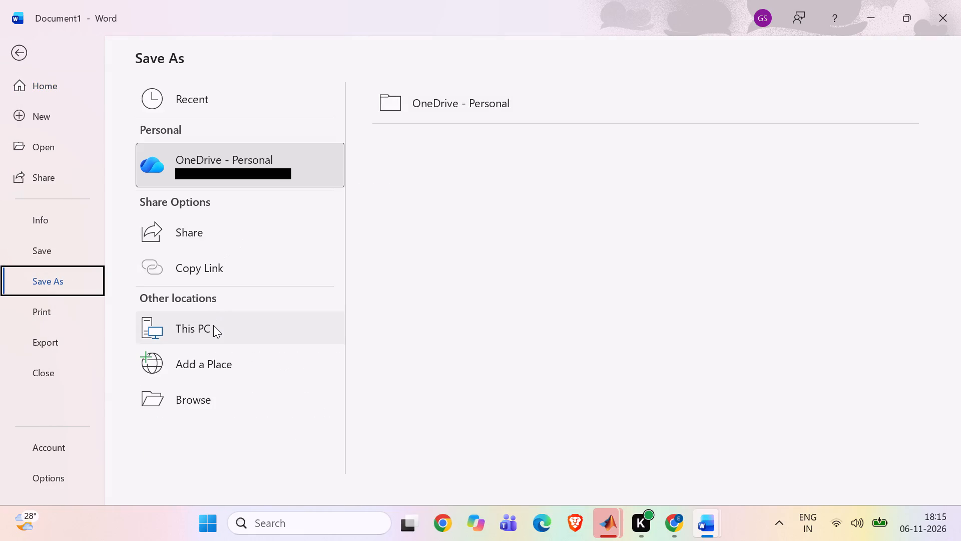
click(213, 325)
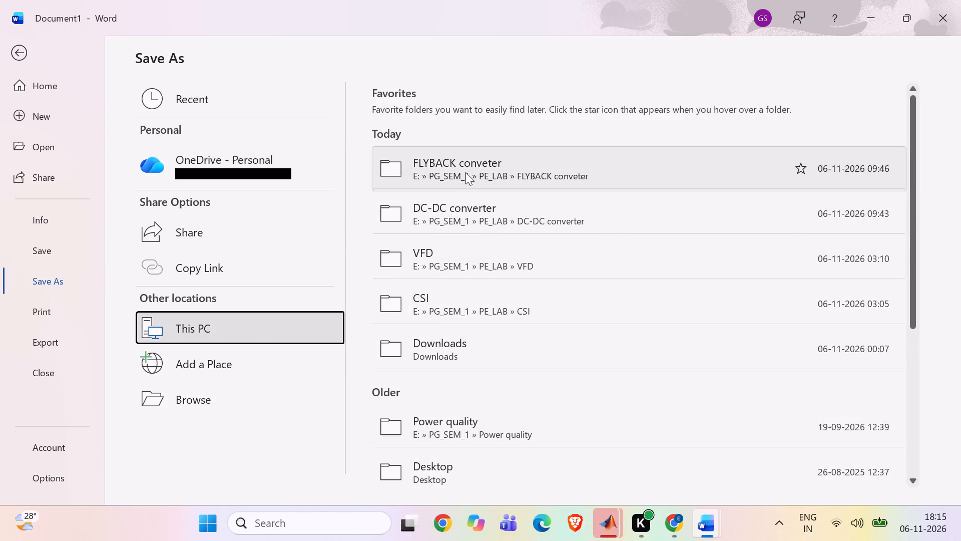
scroll(478, 303, down, 3)
double_click(444, 364)
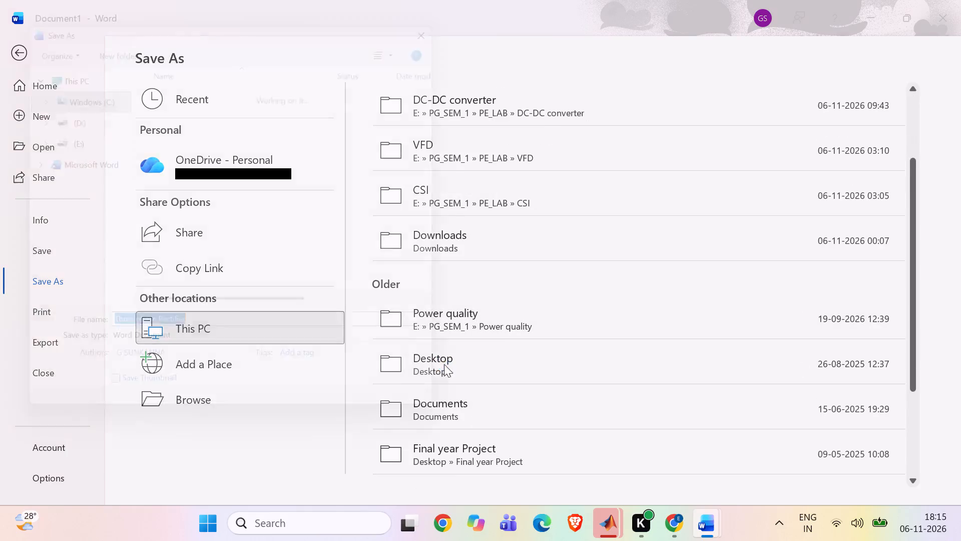
click(268, 251)
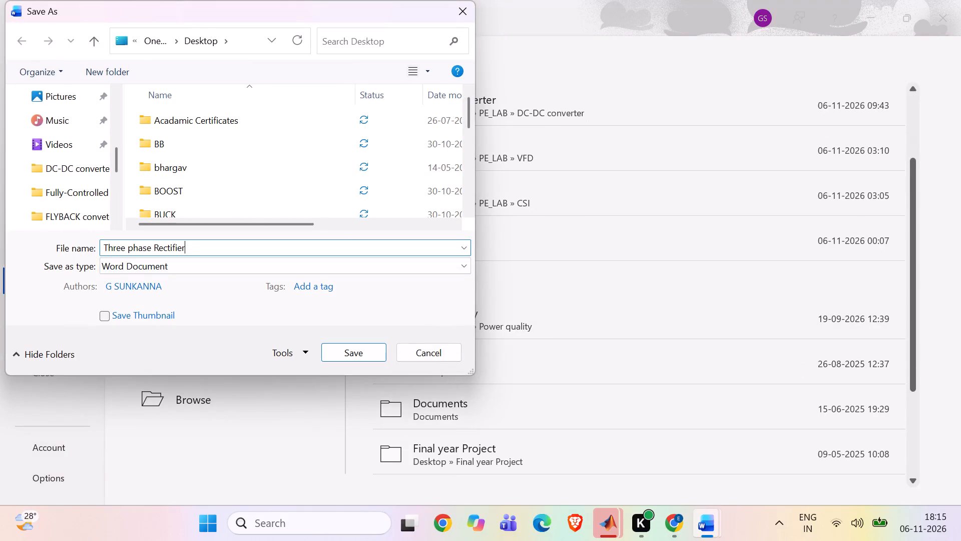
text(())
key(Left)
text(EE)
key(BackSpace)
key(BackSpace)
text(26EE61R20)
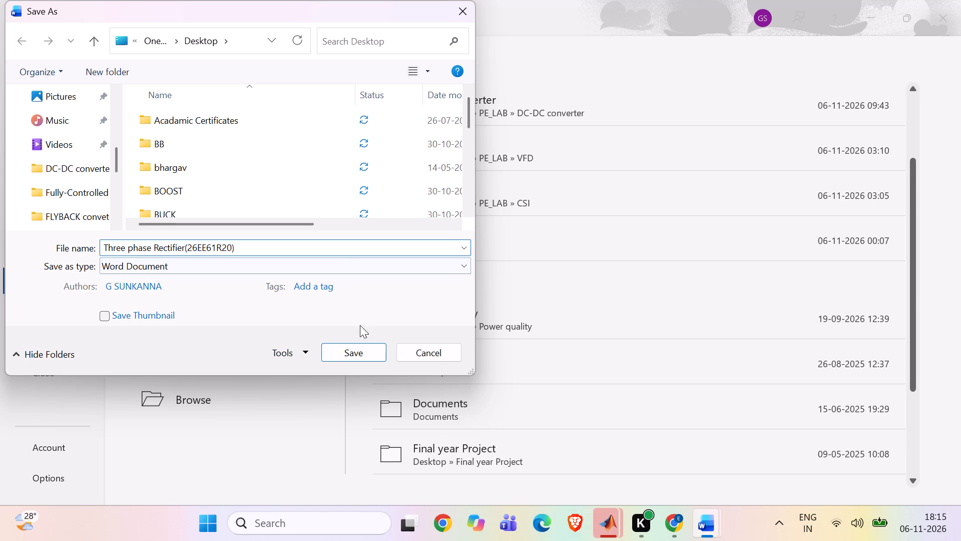
click(343, 351)
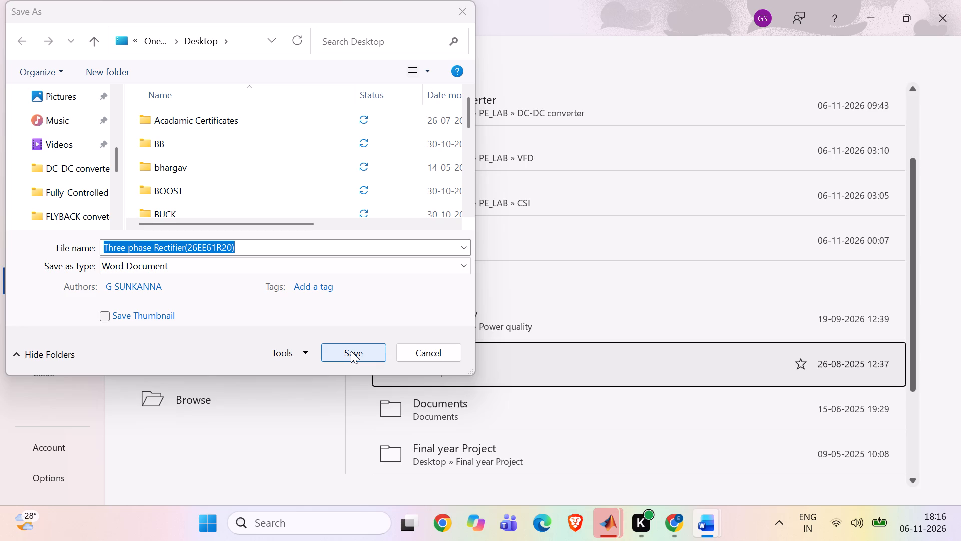
Close the saved report document.
click(945, 0)
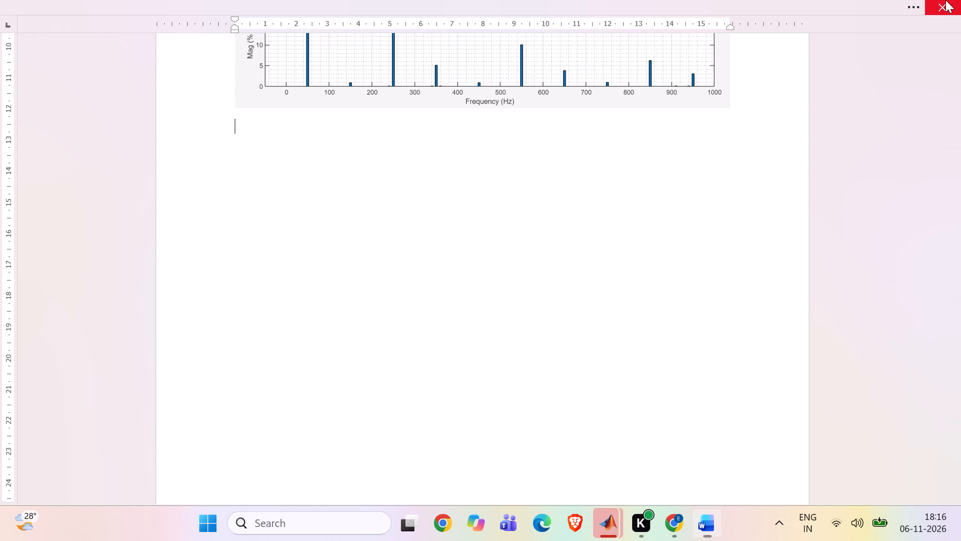
Close the Word window holding the three-phase rectifier report.
click(945, 0)
click(945, 0)
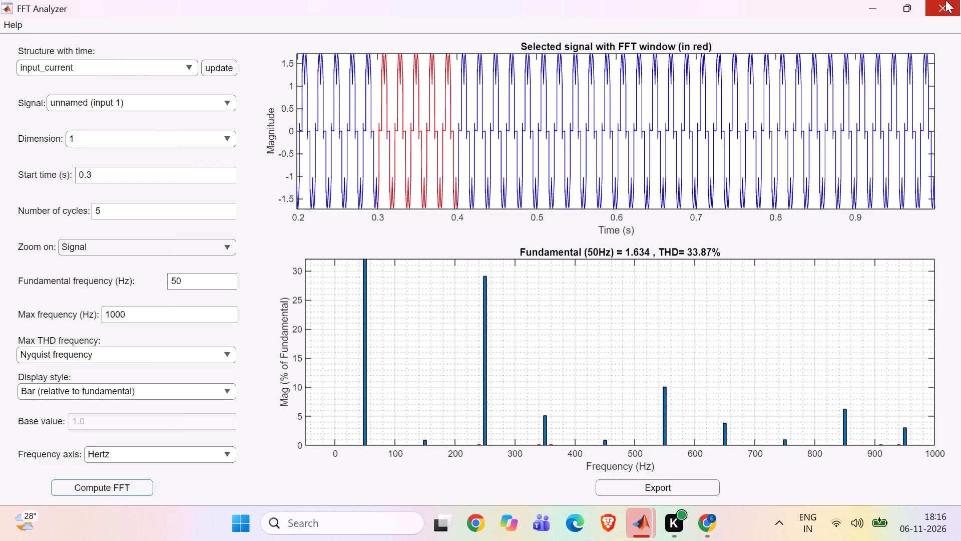
click(704, 517)
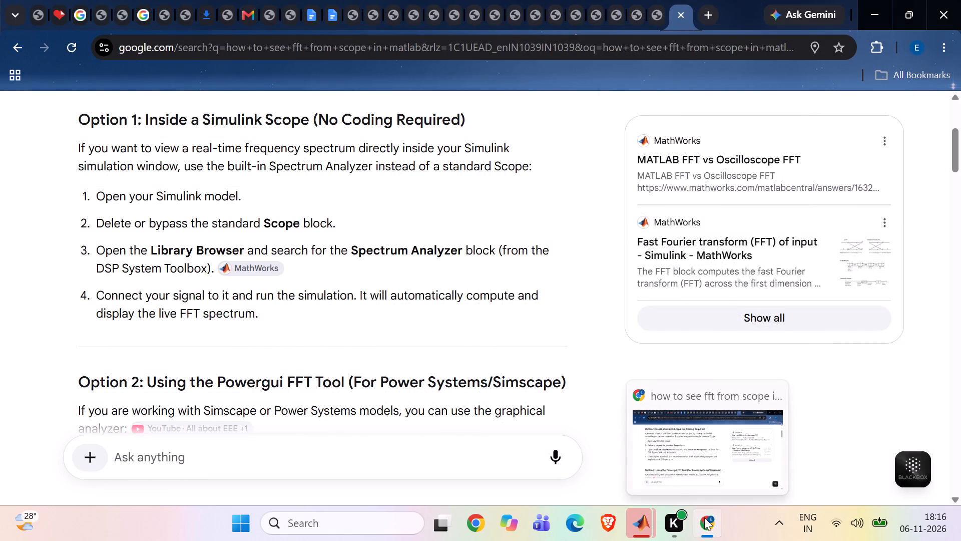
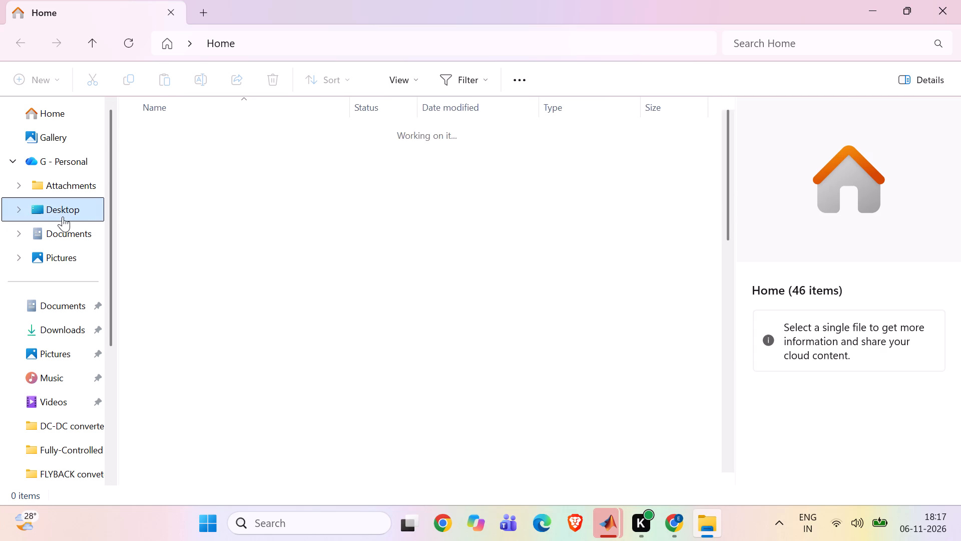
Copy the Three phase Rectifier Word report and the Three_Phase_Rectifier_ENDSEM Simulink model together from the Desktop folder.
scroll(210, 280, down, 1)
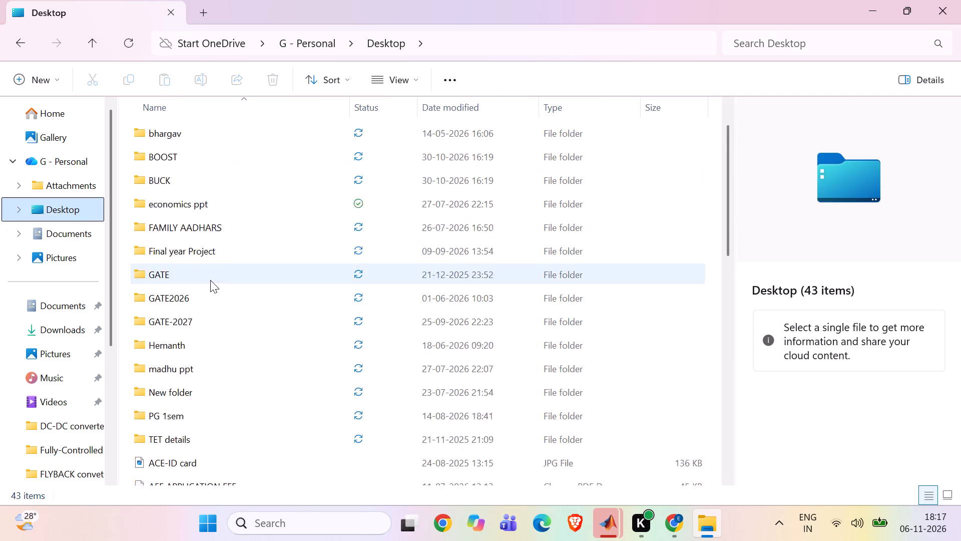
scroll(210, 280, down, 3)
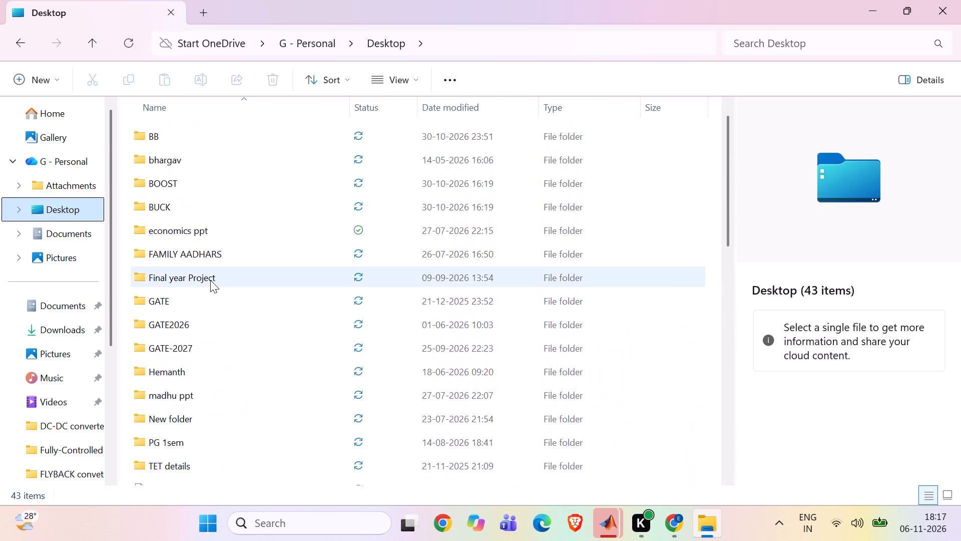
scroll(210, 280, down, 2)
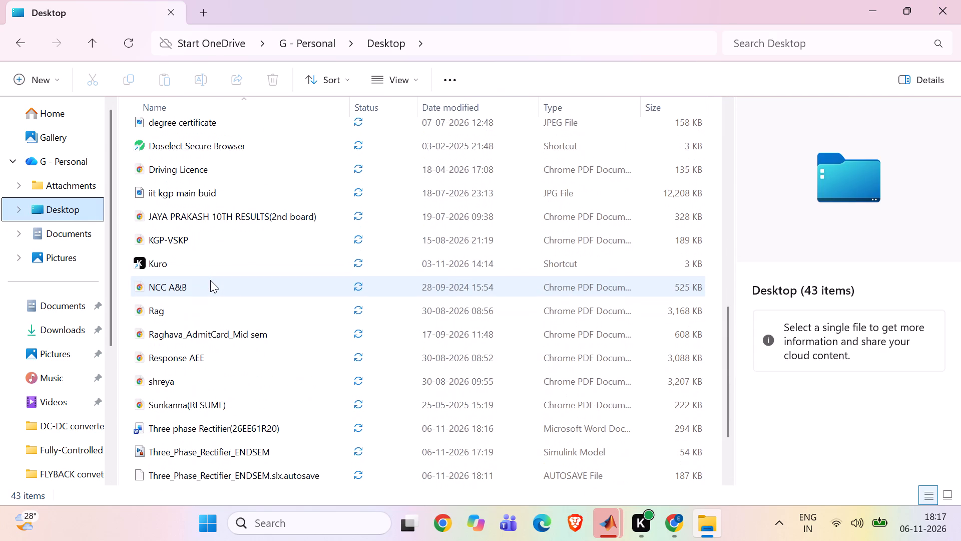
scroll(210, 280, down, 3)
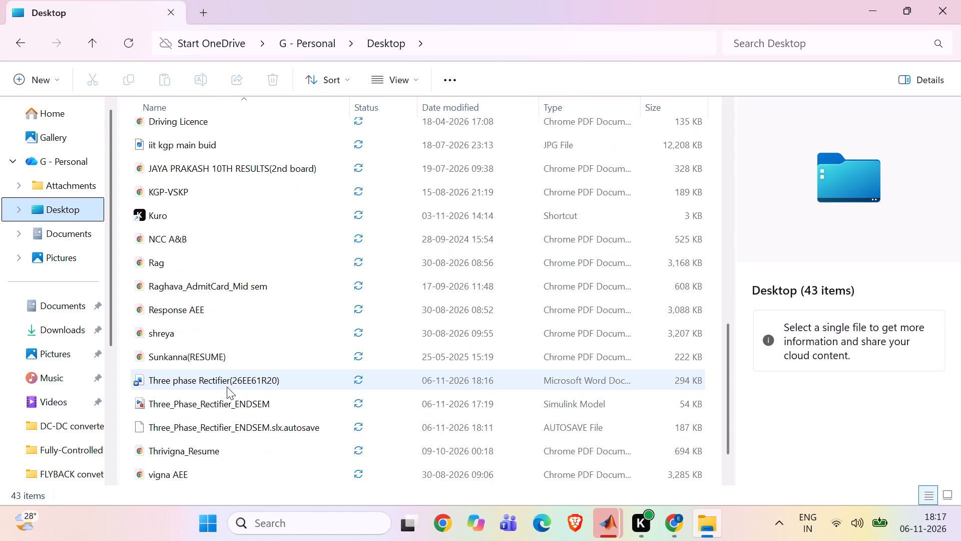
drag(130, 371, 151, 409)
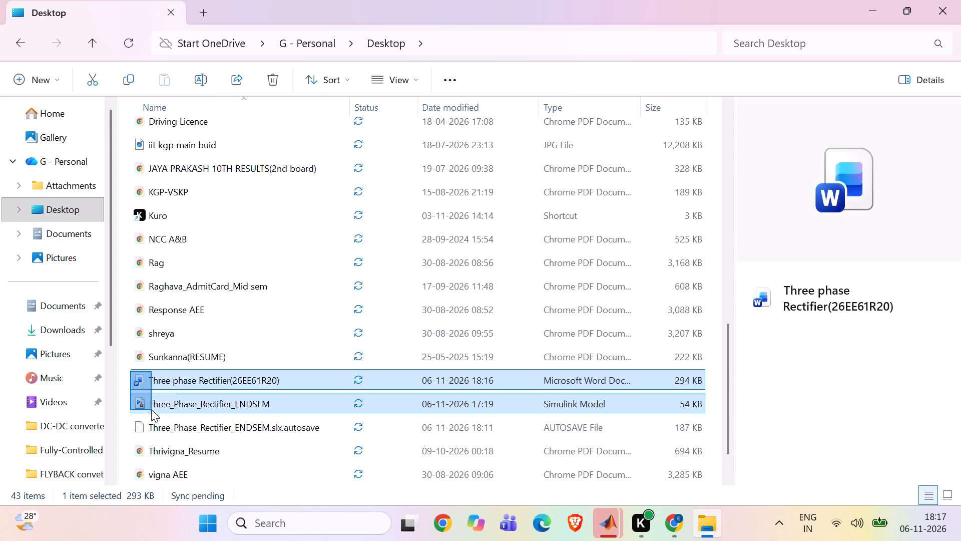
drag(151, 409, 187, 410)
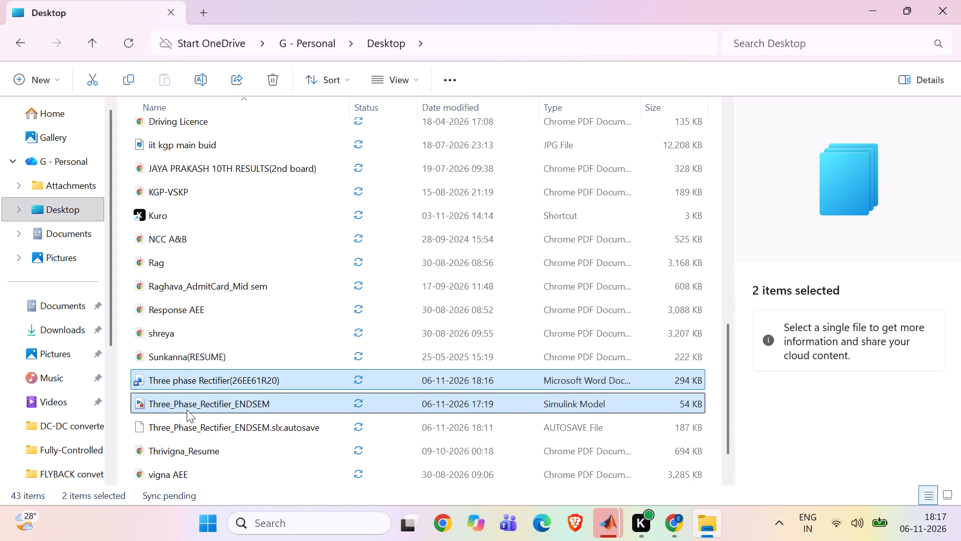
key(ctrl+c)
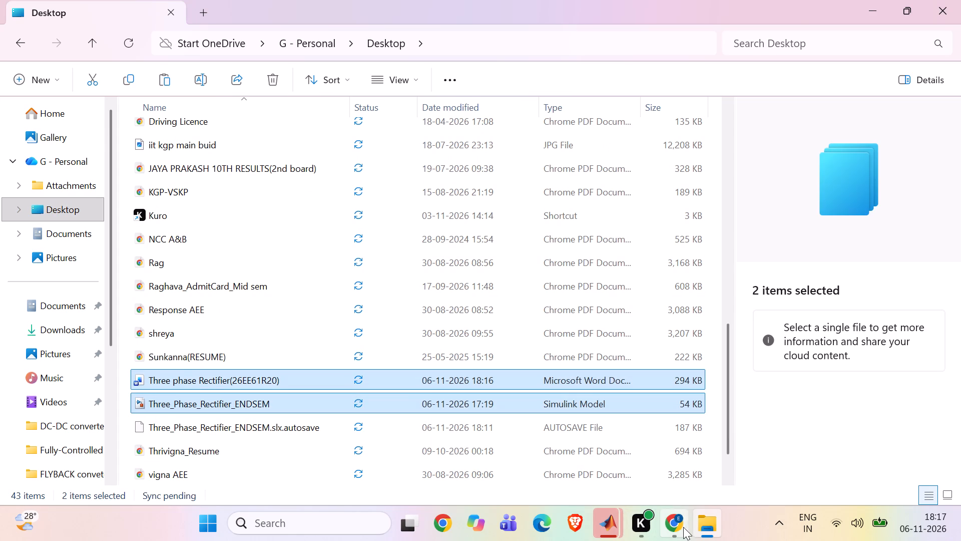
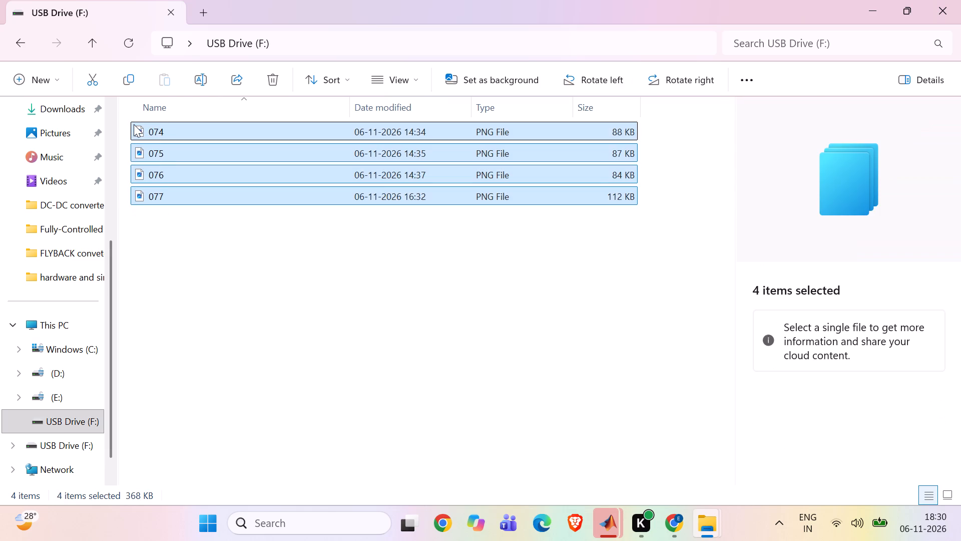
Cut the four PNG images 074 to 077 from the USB drive and go to E:\PG_SEM_1\PCB_design.
key(ctrl+x)
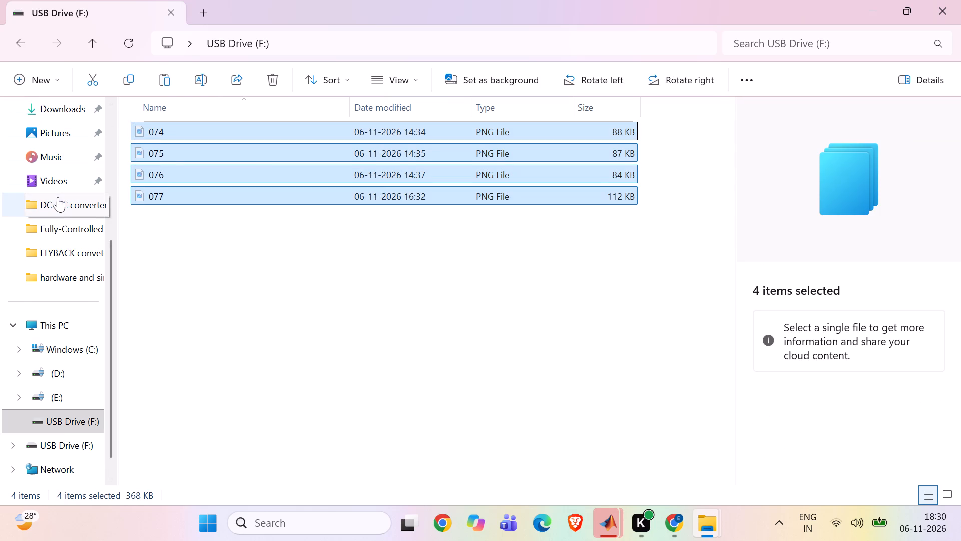
scroll(58, 197, up, 1)
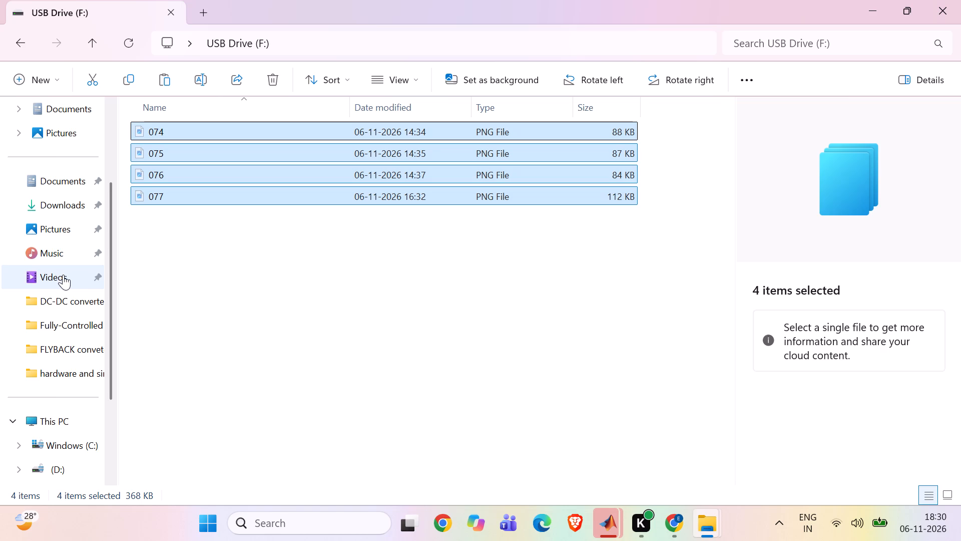
scroll(63, 275, up, 2)
scroll(63, 275, down, 1)
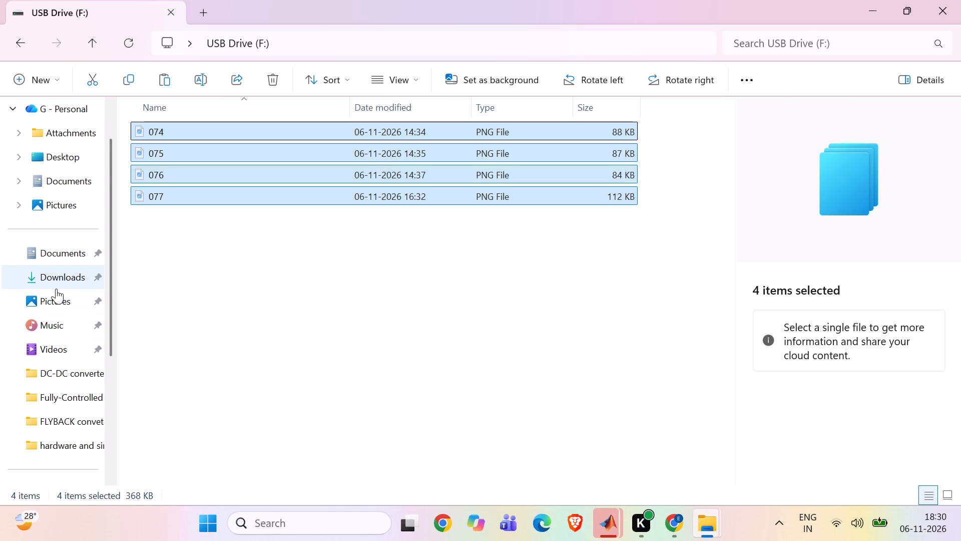
scroll(56, 289, down, 1)
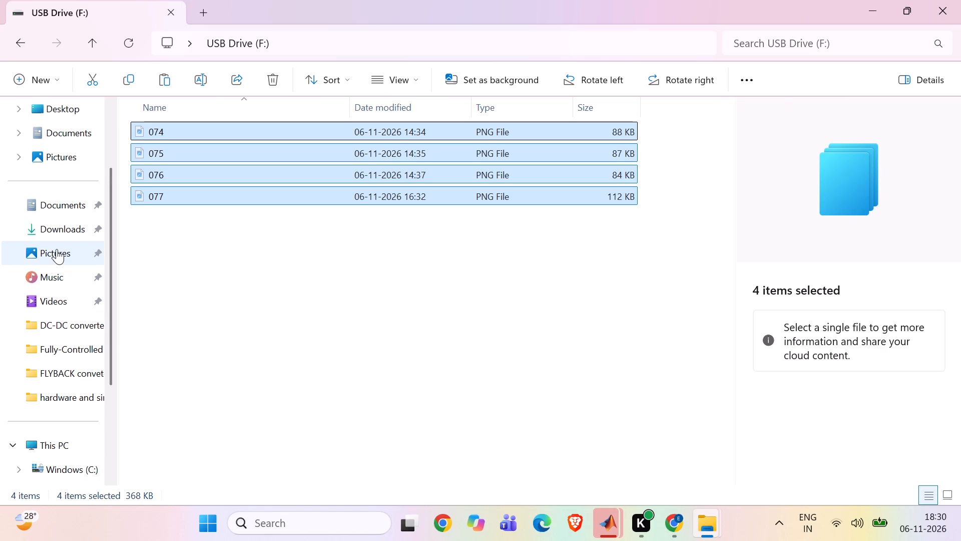
scroll(57, 249, up, 4)
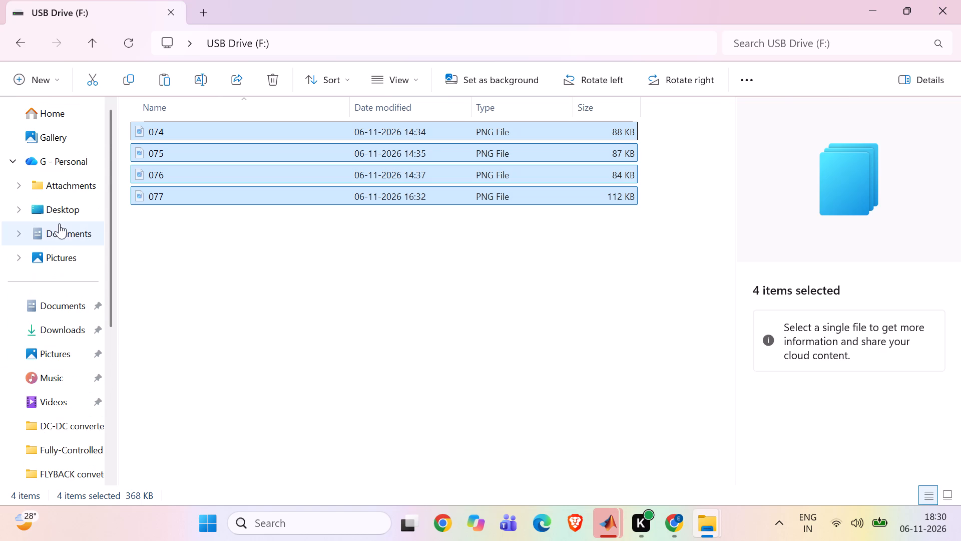
double_click(59, 216)
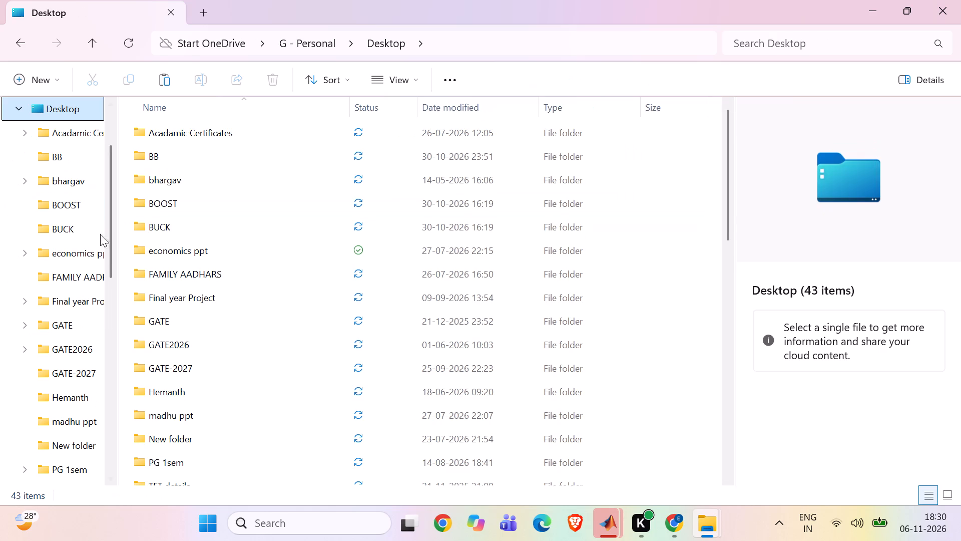
click(110, 344)
scroll(72, 256, down, 4)
double_click(64, 392)
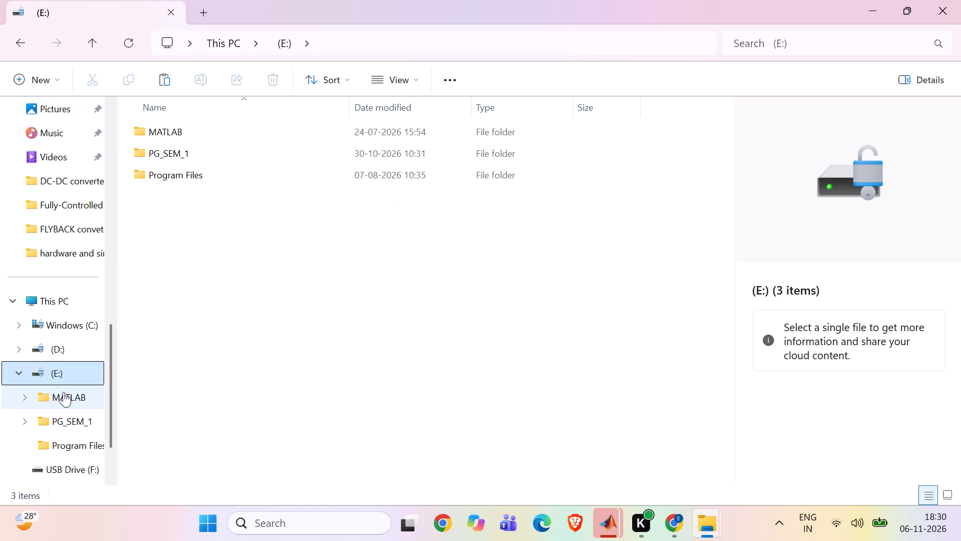
double_click(160, 153)
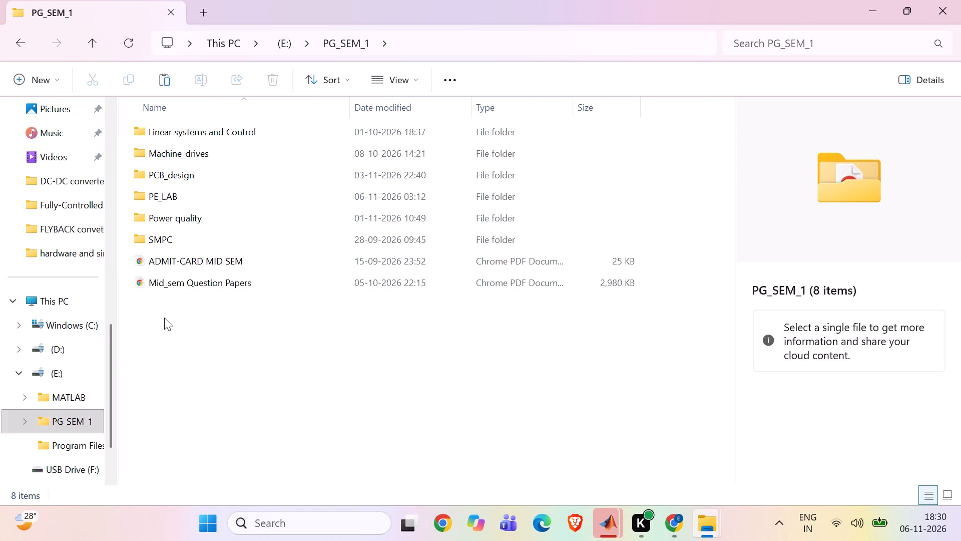
double_click(169, 176)
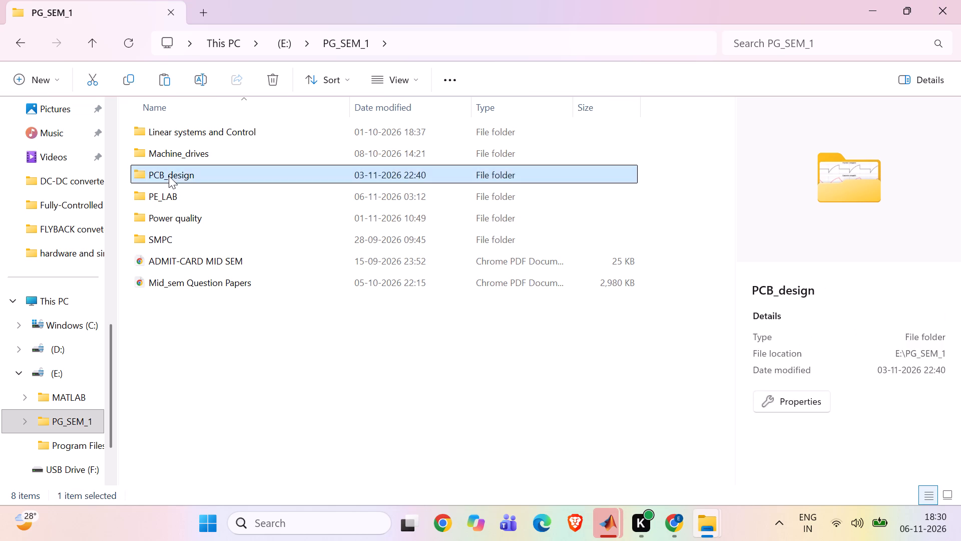
Look through the folders and files in PCB_design for a suitable place for the cut images.
scroll(209, 335, down, 8)
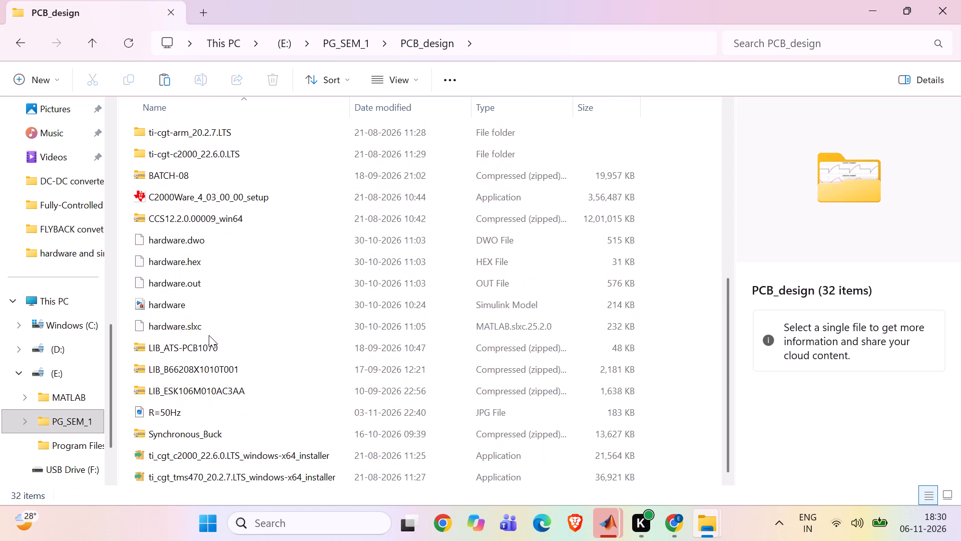
scroll(209, 335, down, 3)
scroll(209, 335, up, 8)
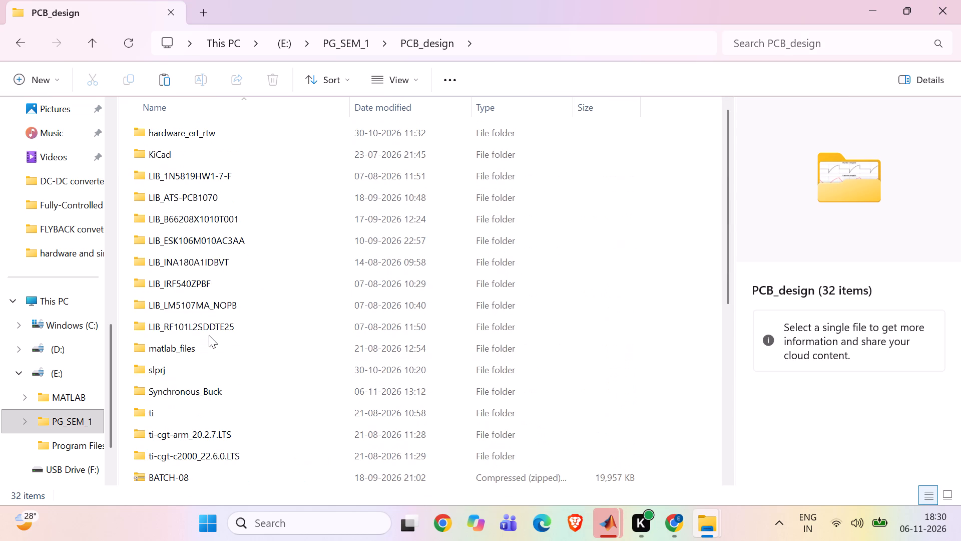
scroll(209, 335, down, 1)
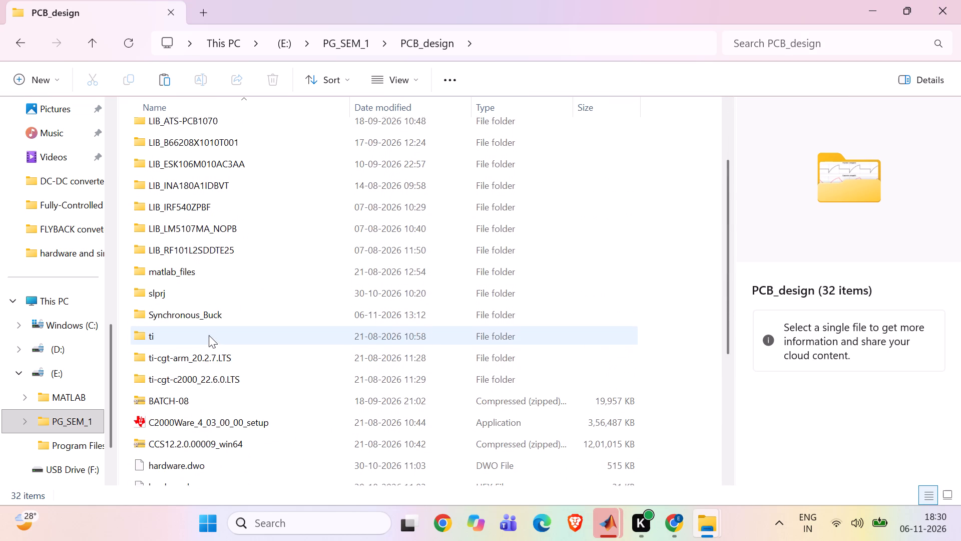
scroll(209, 335, down, 10)
scroll(209, 335, up, 1)
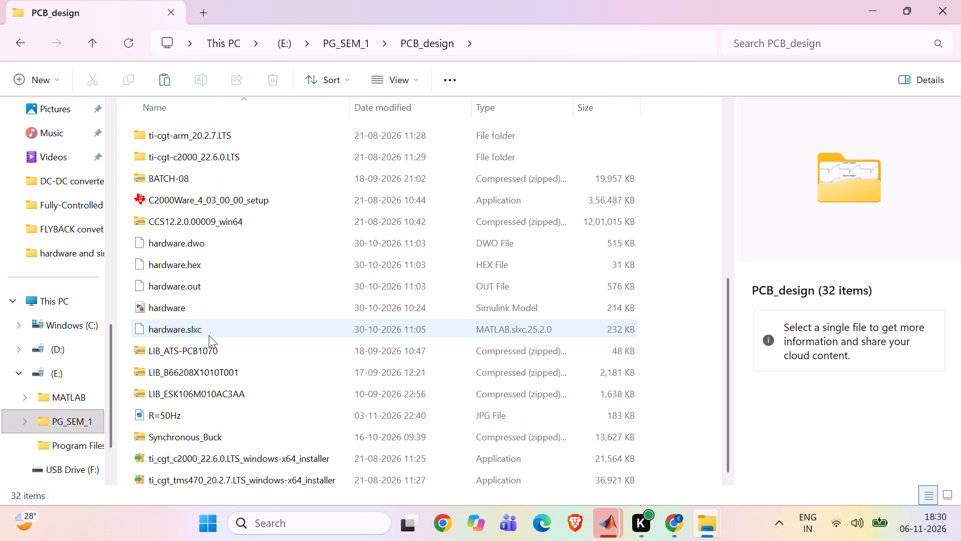
scroll(209, 335, up, 12)
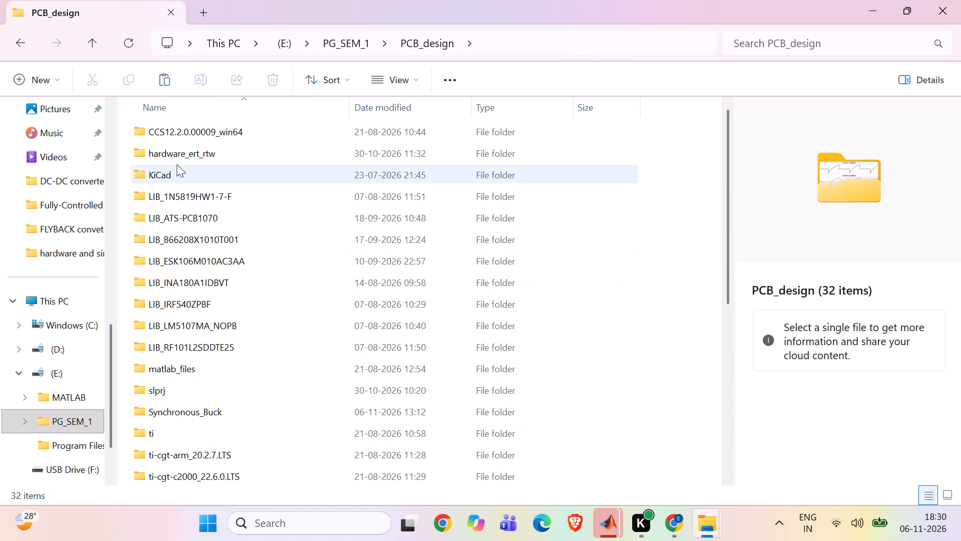
Create a new folder named Hardware_photos inside PCB_design.
click(41, 80)
click(83, 120)
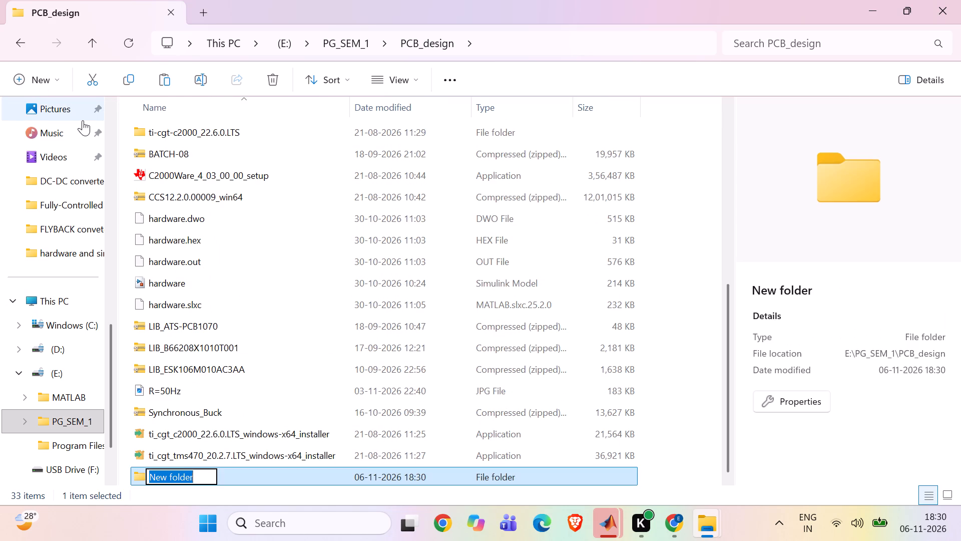
key(BackSpace)
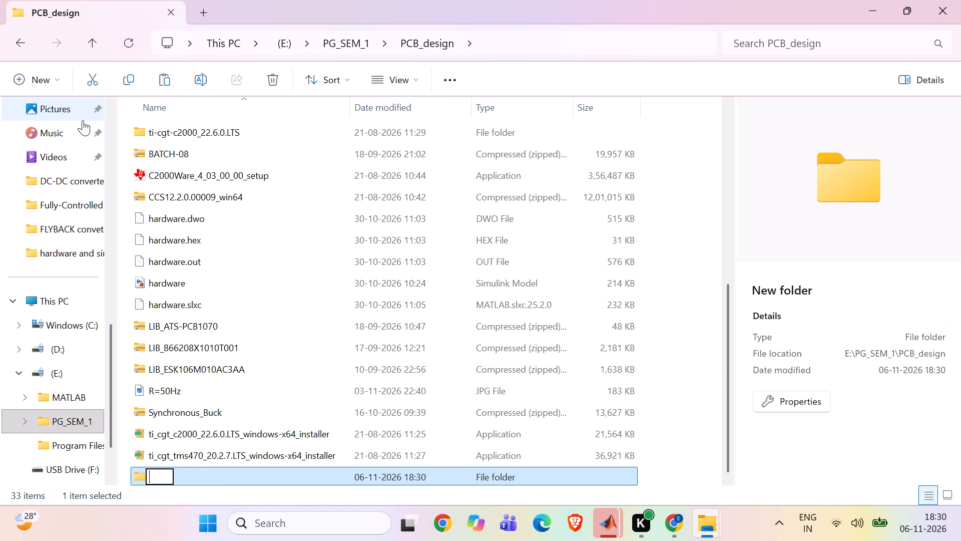
text(HA)
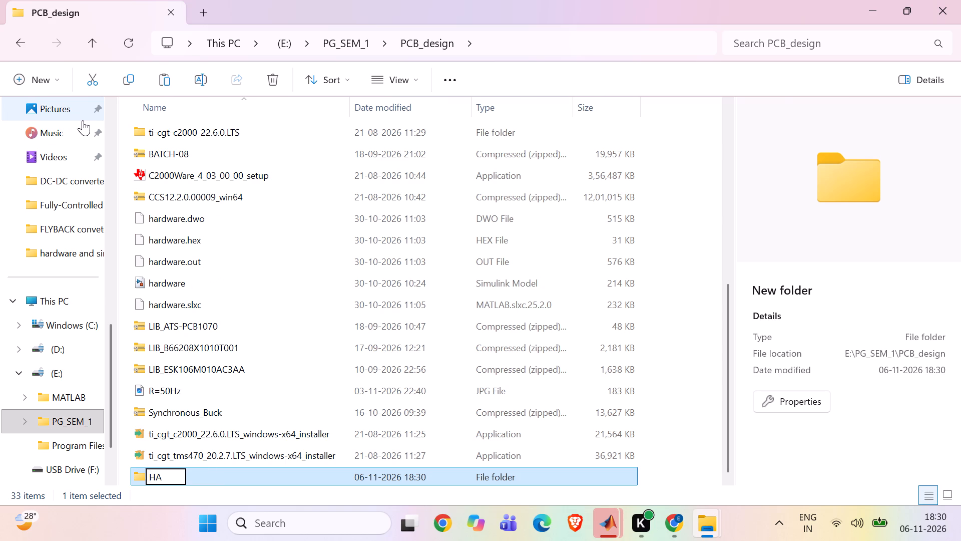
key(BackSpace)
text(ard)
text(ware)
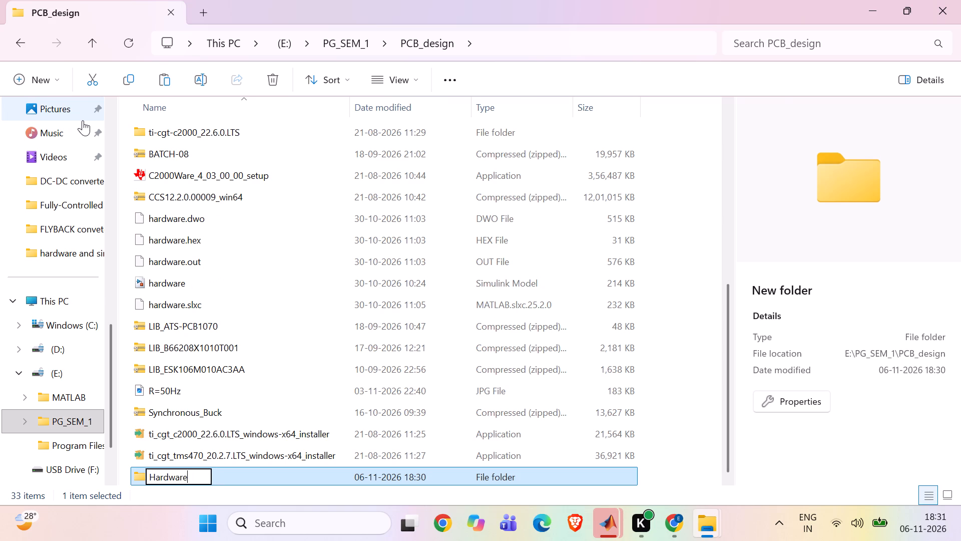
key(shift+underscore)
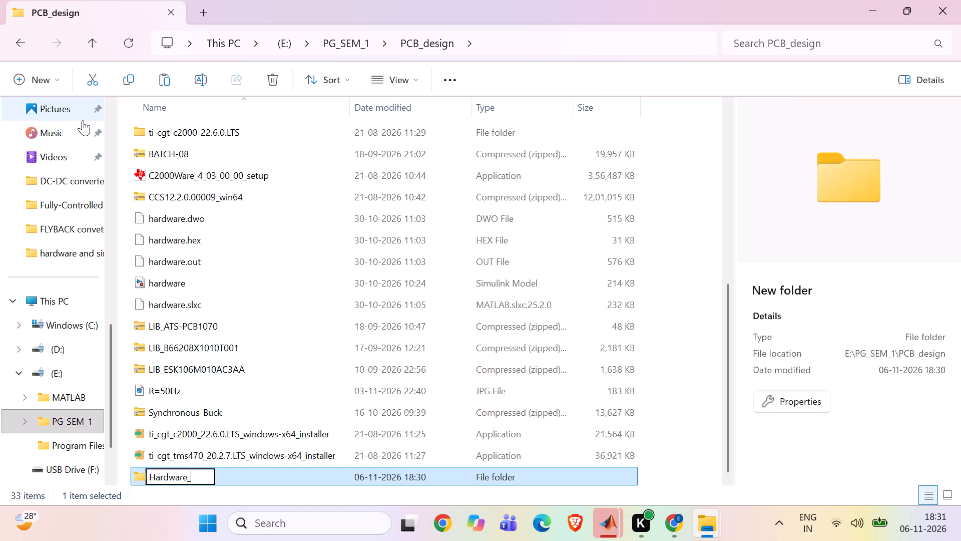
text(php)
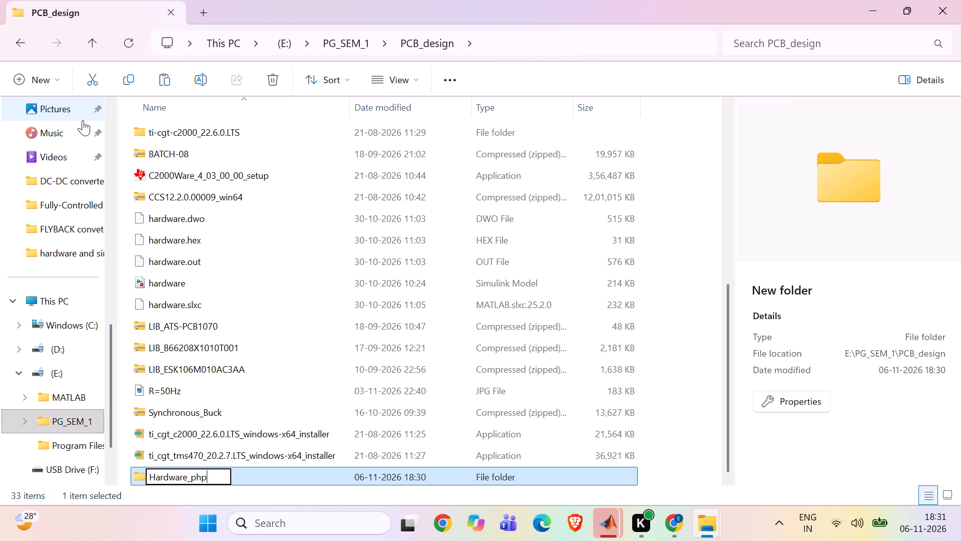
key(BackSpace)
text(otos)
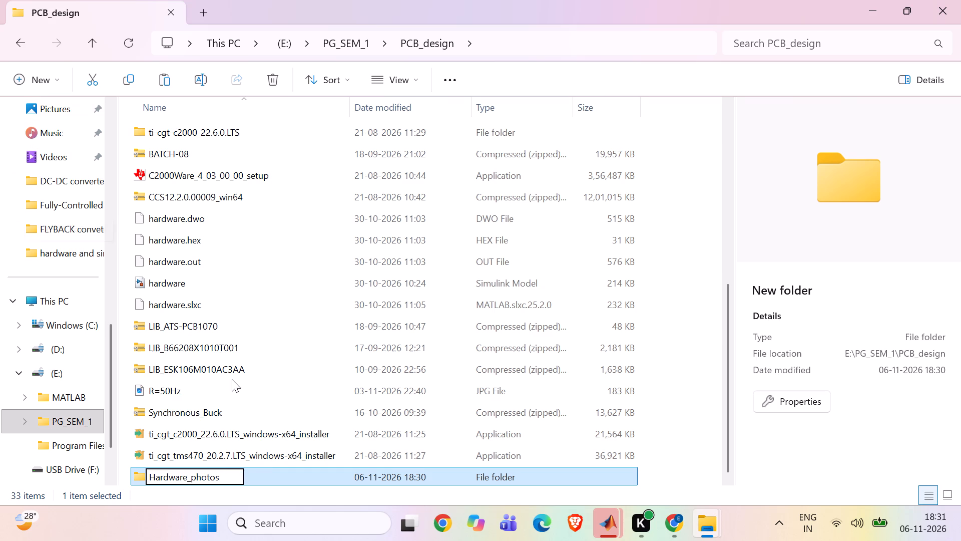
double_click(249, 468)
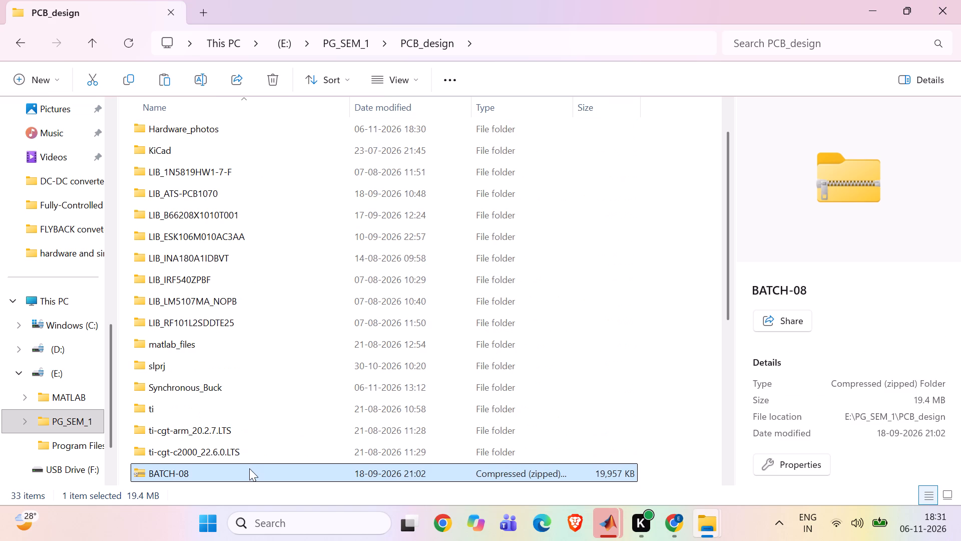
Paste the four cut PNG images into the Hardware_photos folder.
double_click(202, 134)
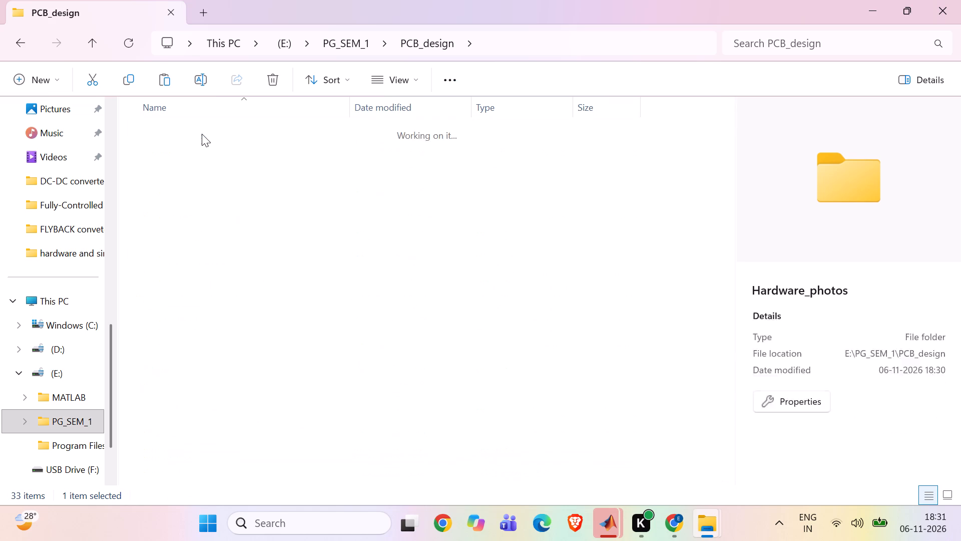
key(ctrl+v)
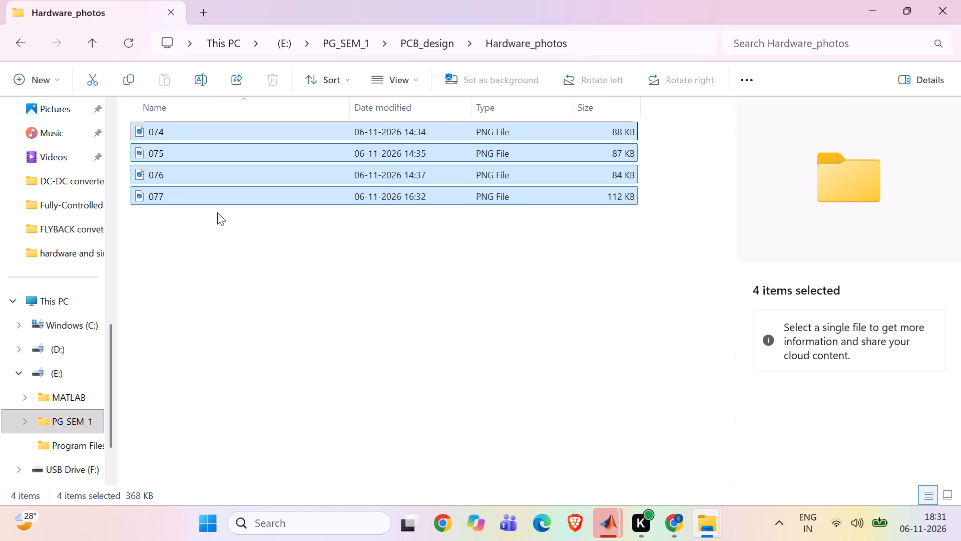
click(240, 264)
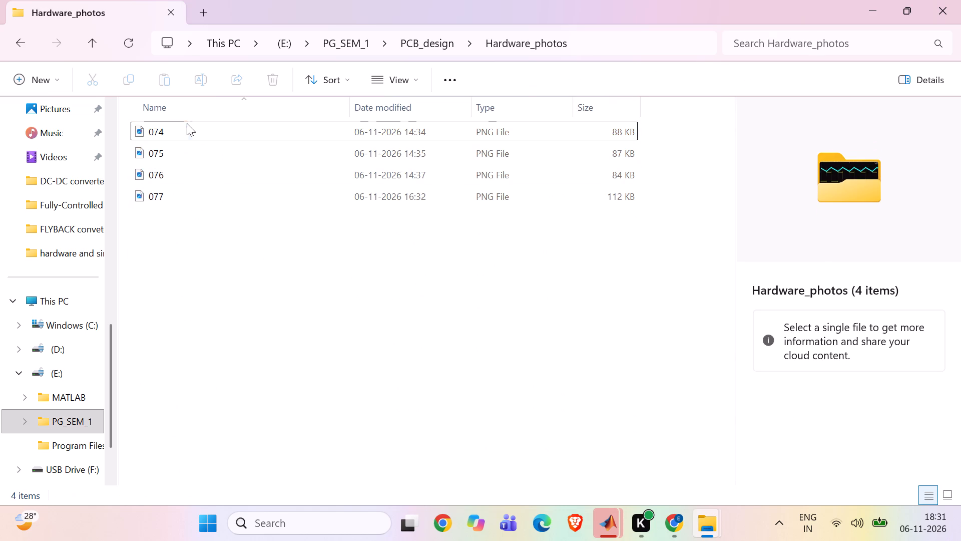
View the oscilloscope images 074, 075, 076 and 077 one by one, checking 075 a second time, and close each.
double_click(185, 129)
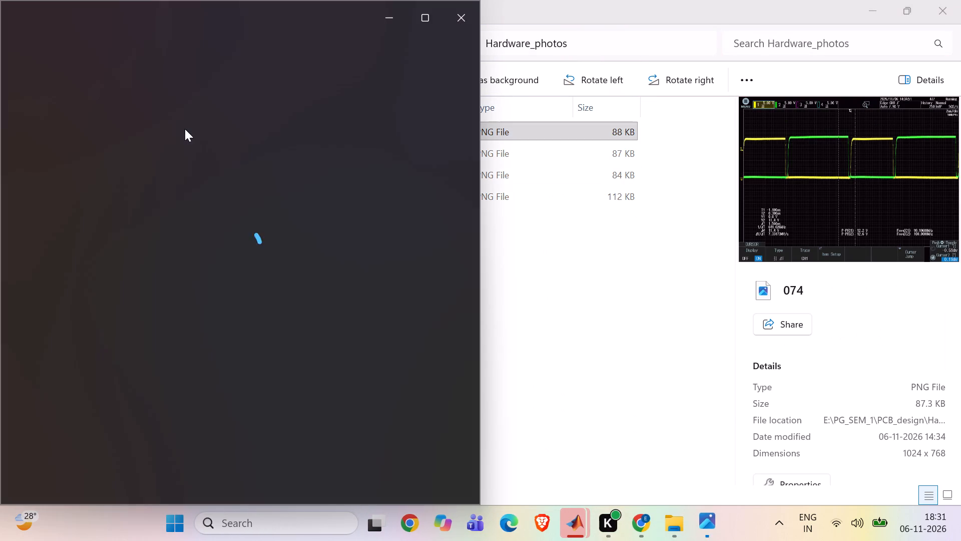
click(414, 24)
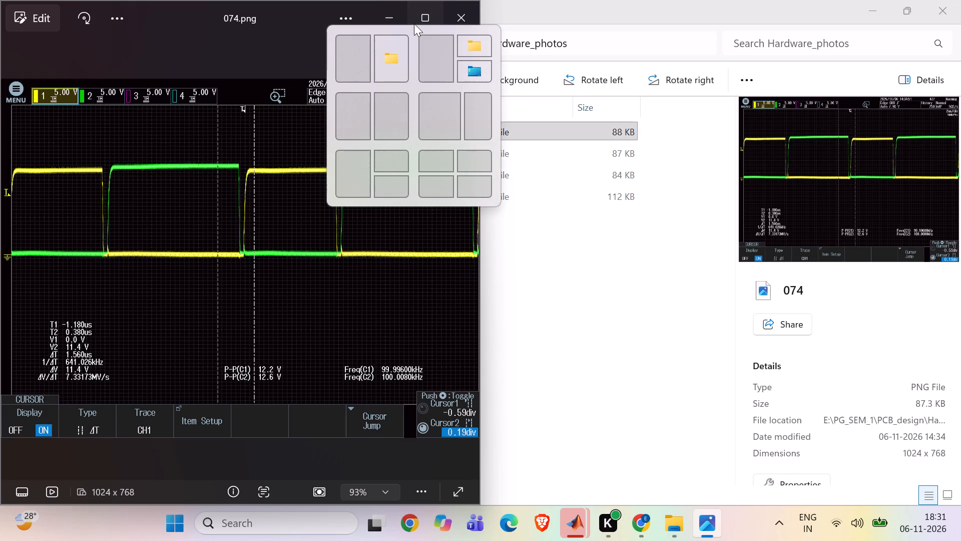
click(449, 13)
double_click(332, 150)
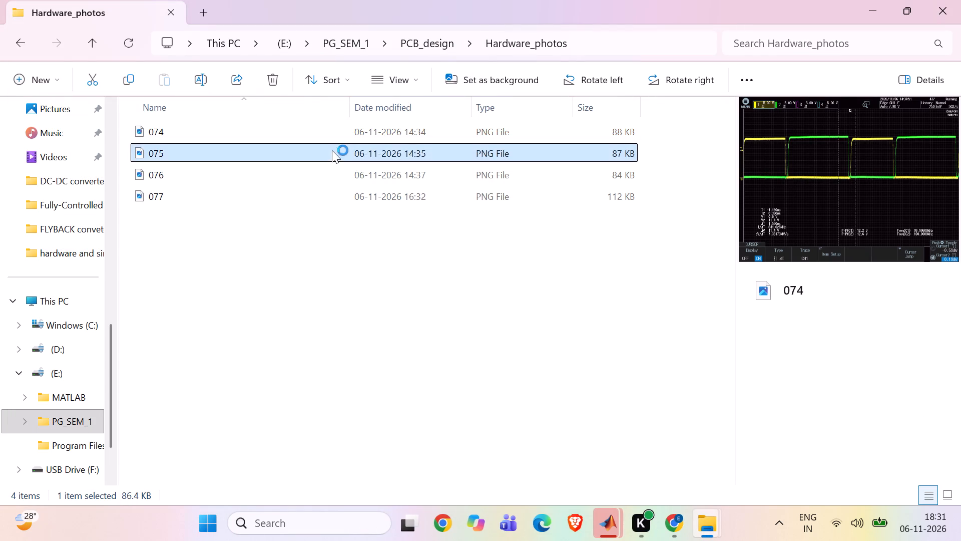
click(452, 18)
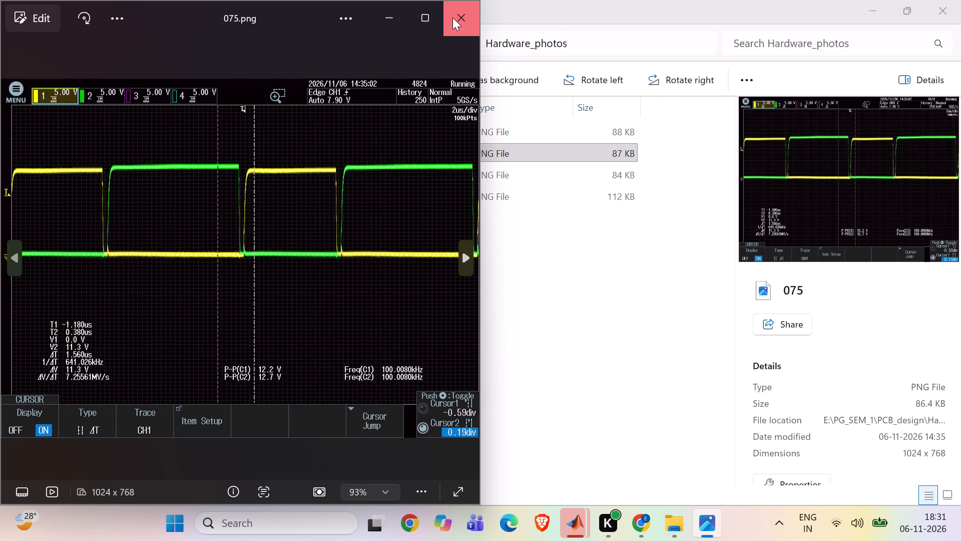
double_click(262, 177)
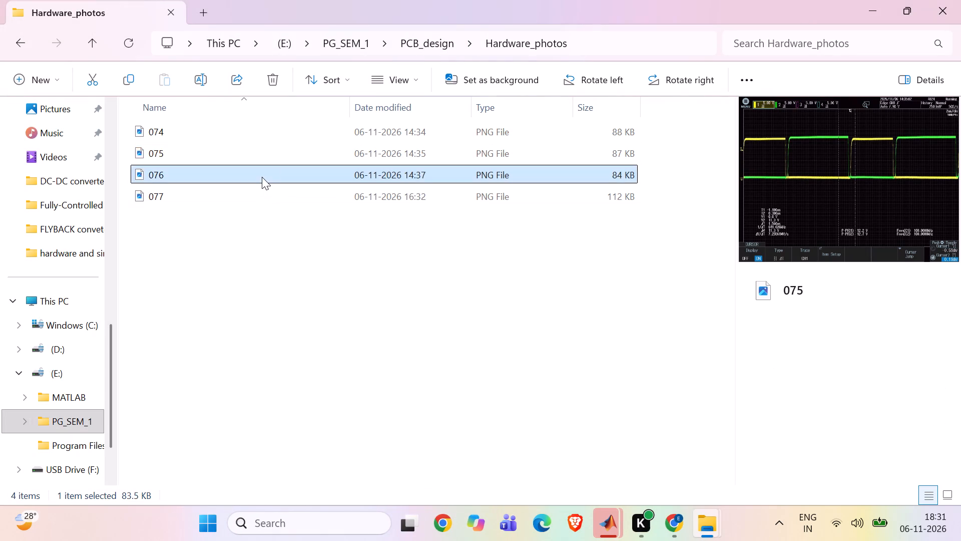
click(450, 13)
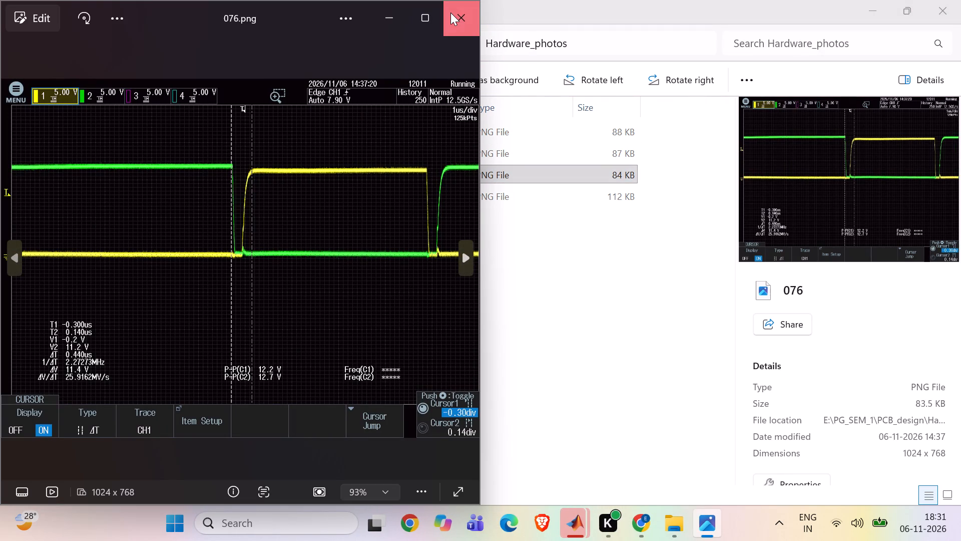
double_click(206, 154)
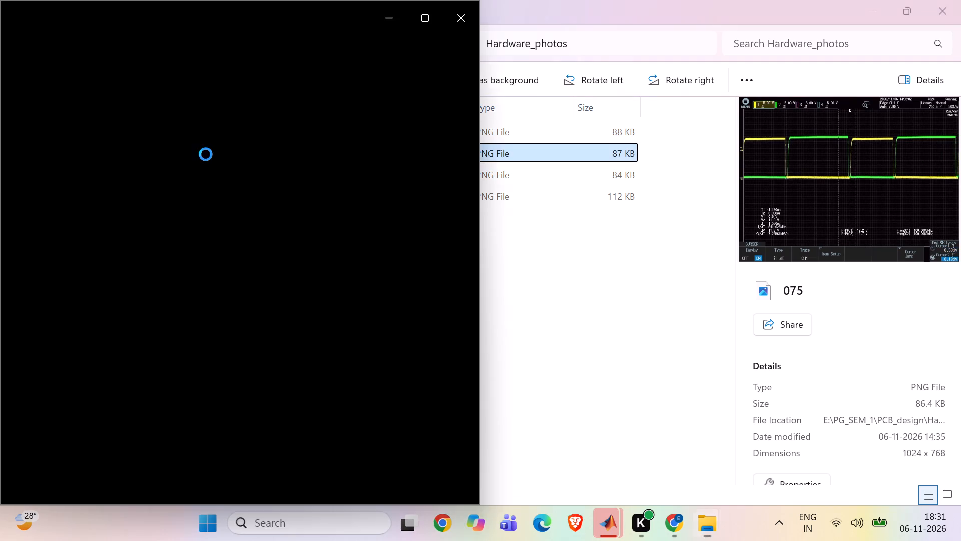
click(445, 8)
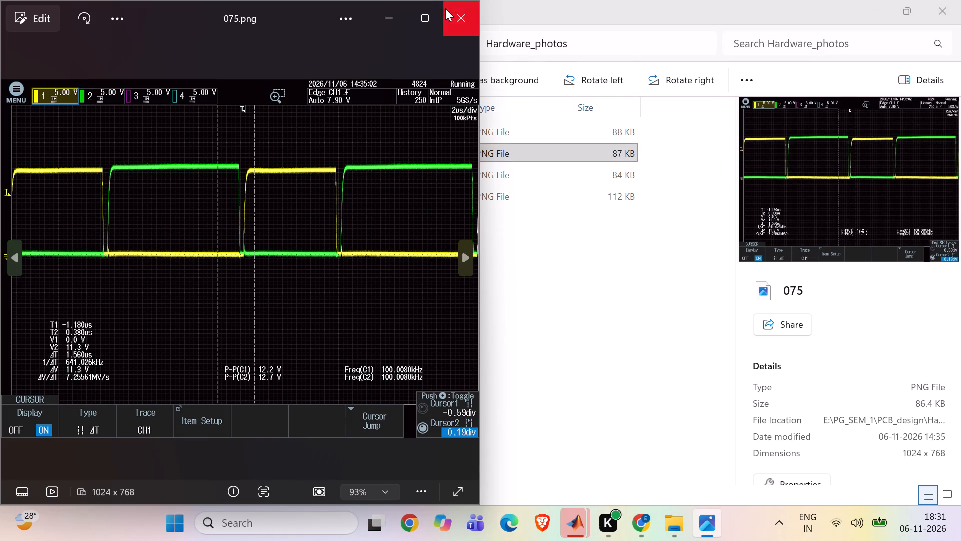
double_click(178, 197)
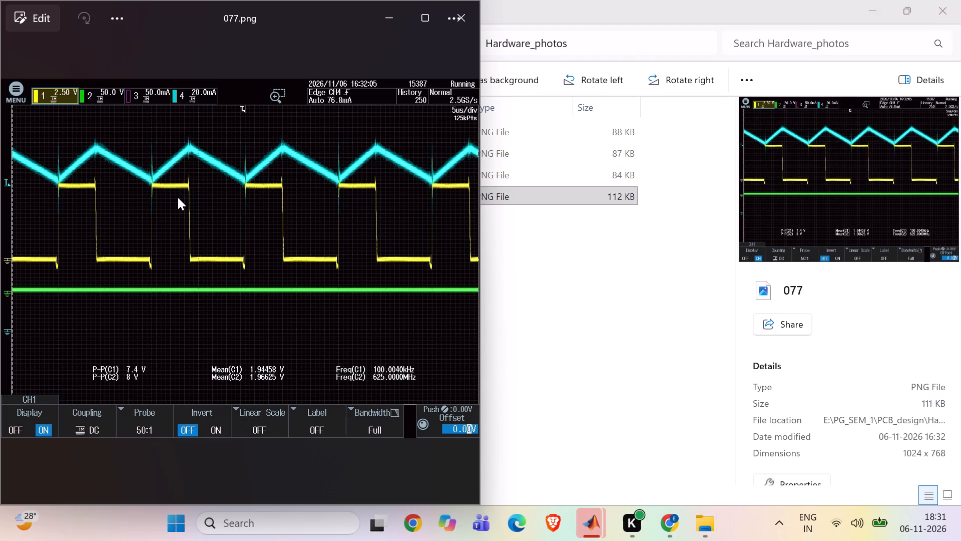
click(456, 17)
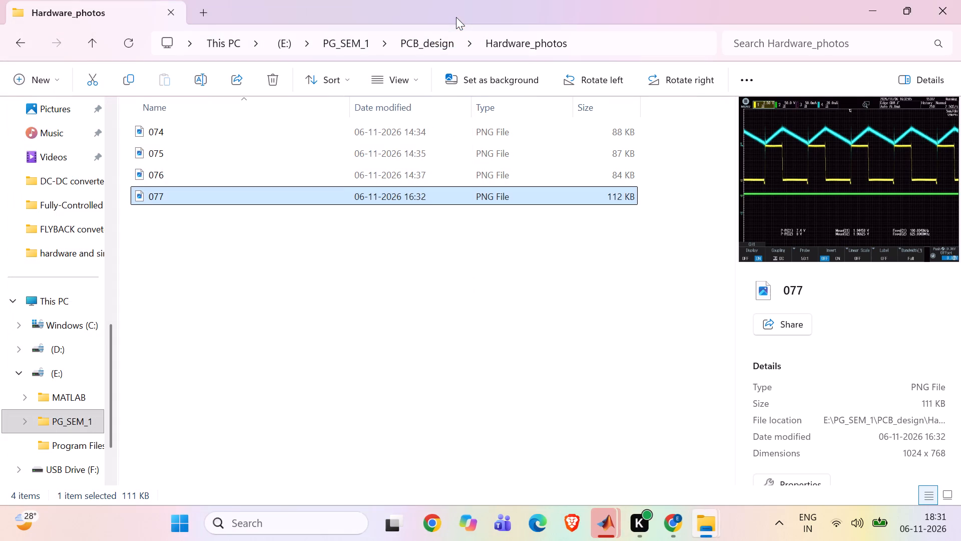
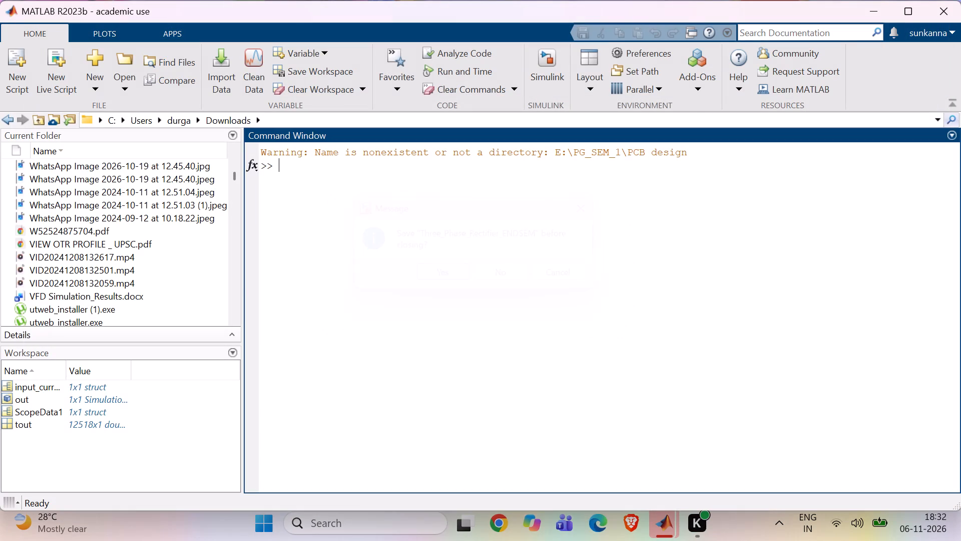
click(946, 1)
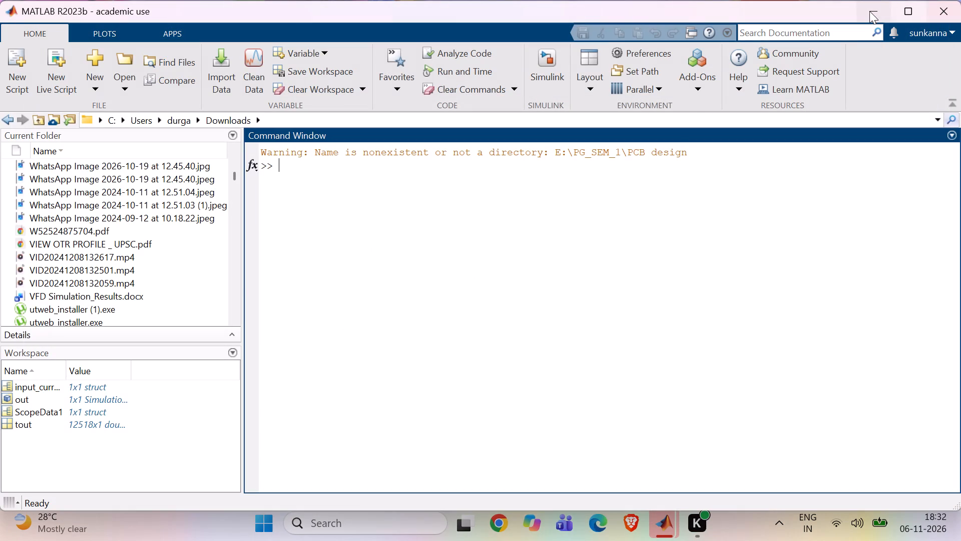